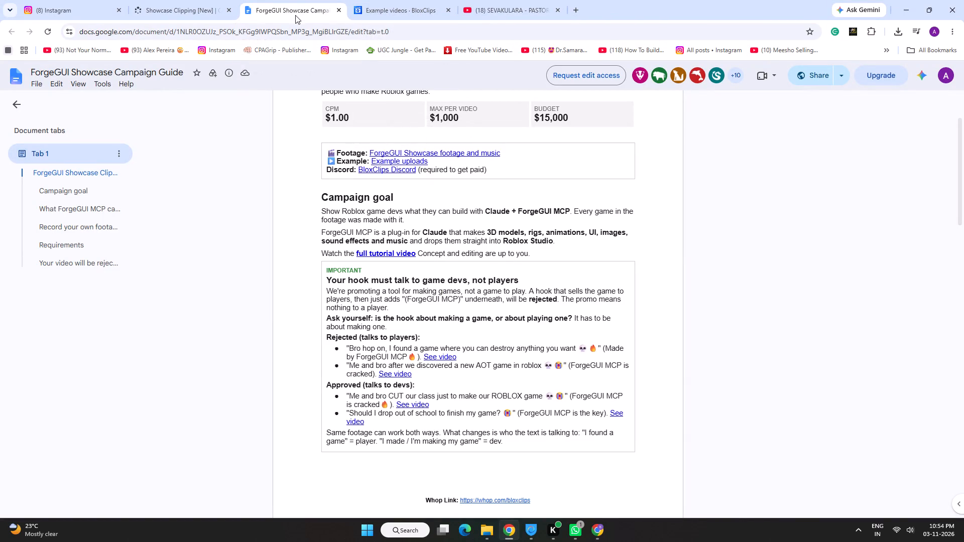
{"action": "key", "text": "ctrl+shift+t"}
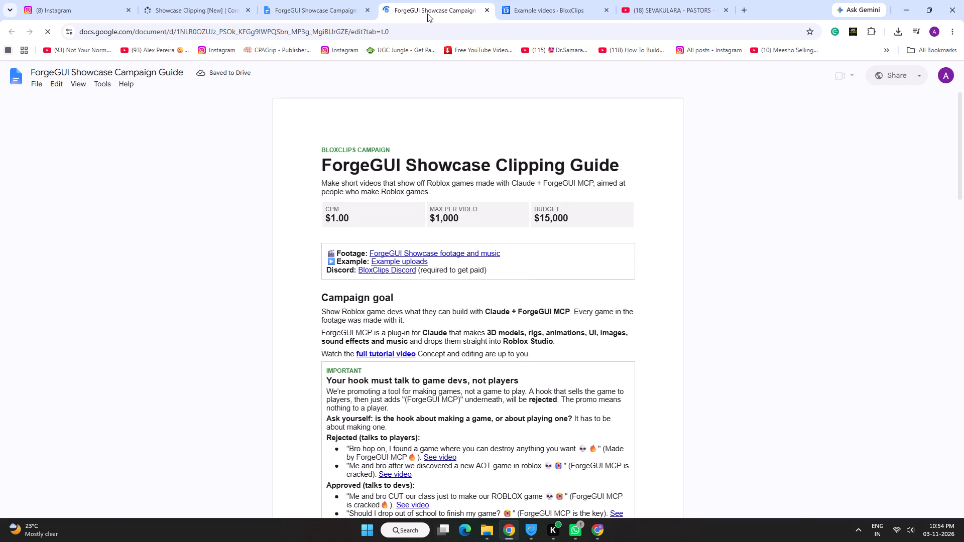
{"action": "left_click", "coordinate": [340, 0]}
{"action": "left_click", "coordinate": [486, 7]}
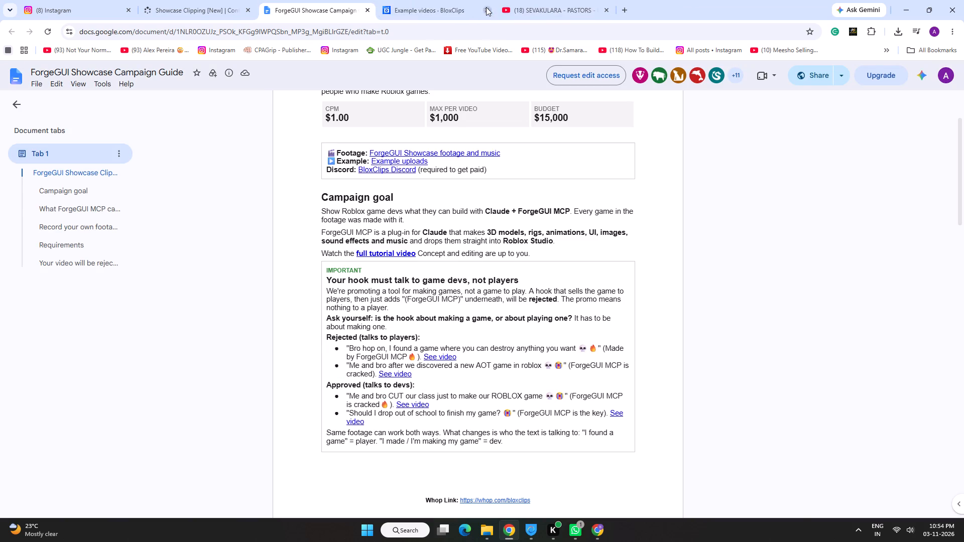
Review the Showcase Clipping [New] campaign page's payouts, budget, brief, and content and creator requirements.
{"action": "scroll", "coordinate": [389, 131], "scroll_direction": "up", "scroll_amount": 5}
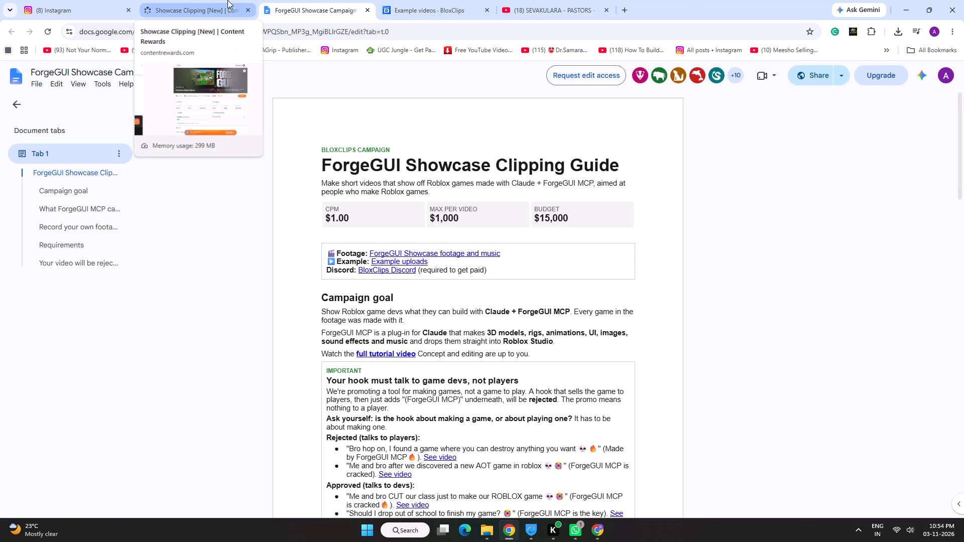
{"action": "left_click", "coordinate": [227, 0]}
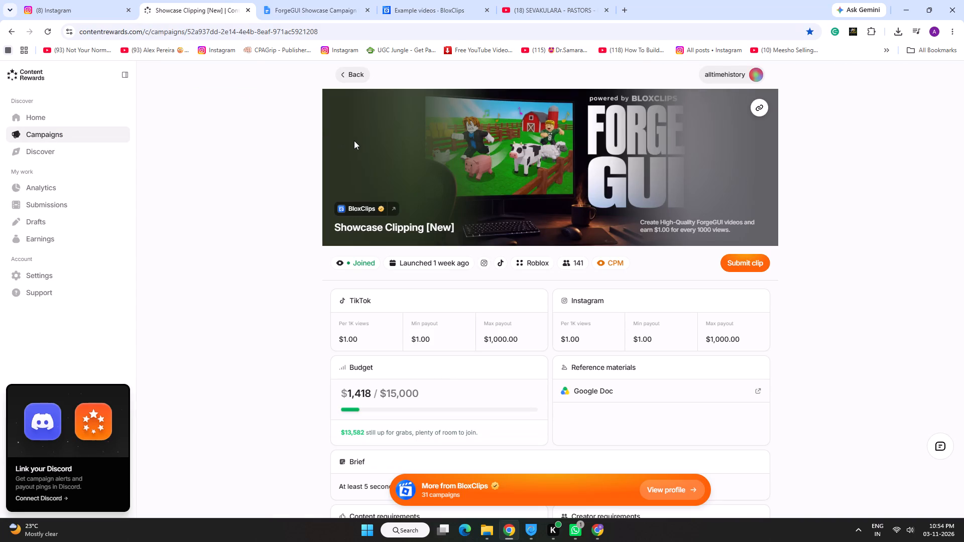
{"action": "scroll", "coordinate": [493, 232], "scroll_direction": "down", "scroll_amount": 3}
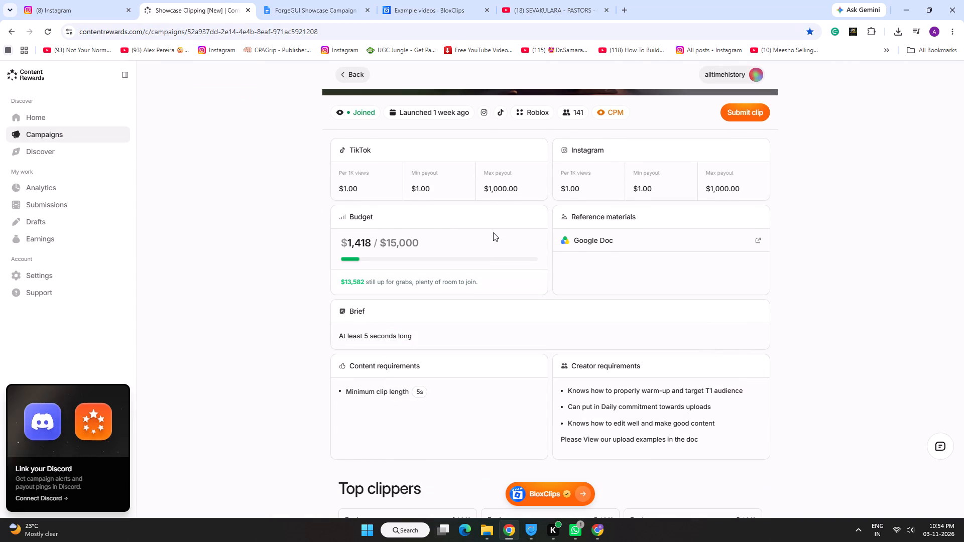
{"action": "scroll", "coordinate": [493, 232], "scroll_direction": "down", "scroll_amount": 1}
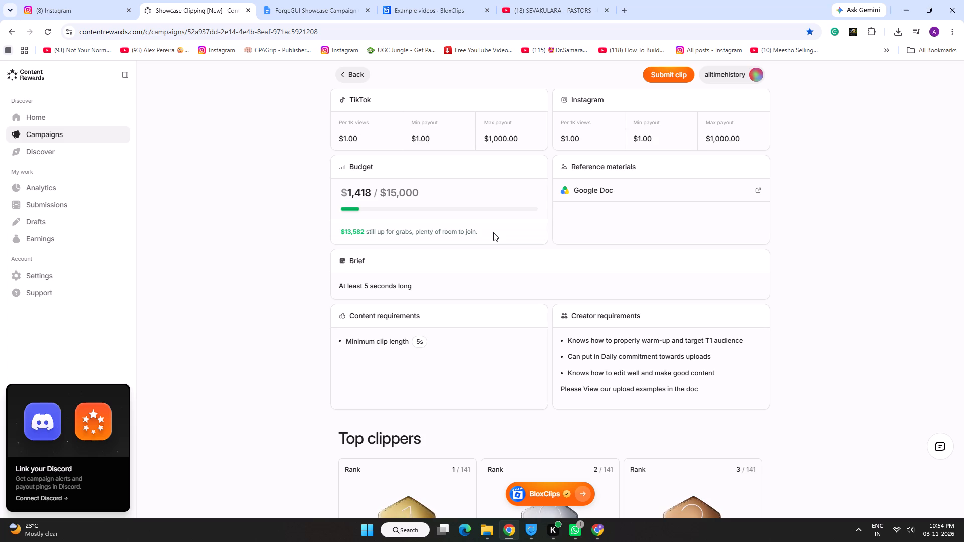
{"action": "left_click", "coordinate": [430, 0]}
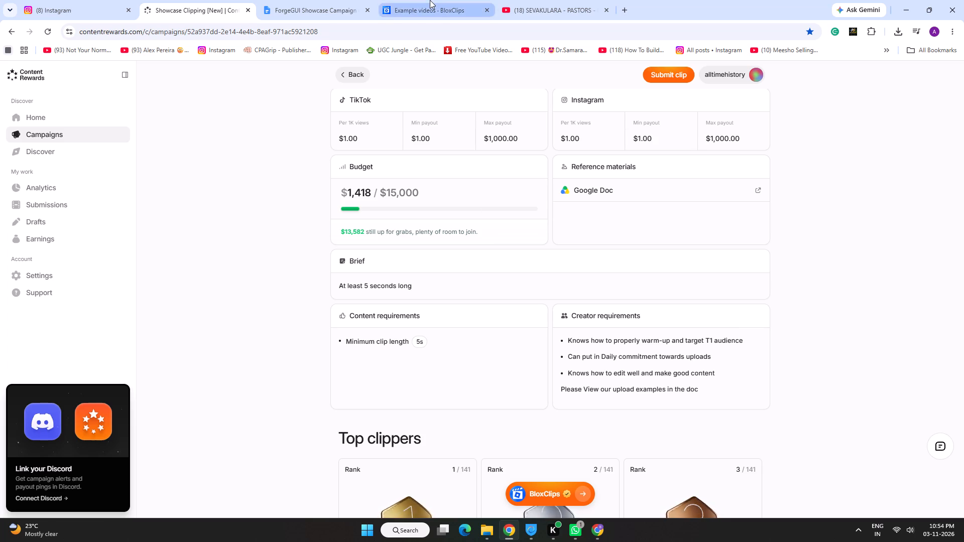
Read through the ForgeGUI Showcase Campaign Guide, focusing on its upload requirements and reasons for video rejection.
{"action": "left_click", "coordinate": [316, 0]}
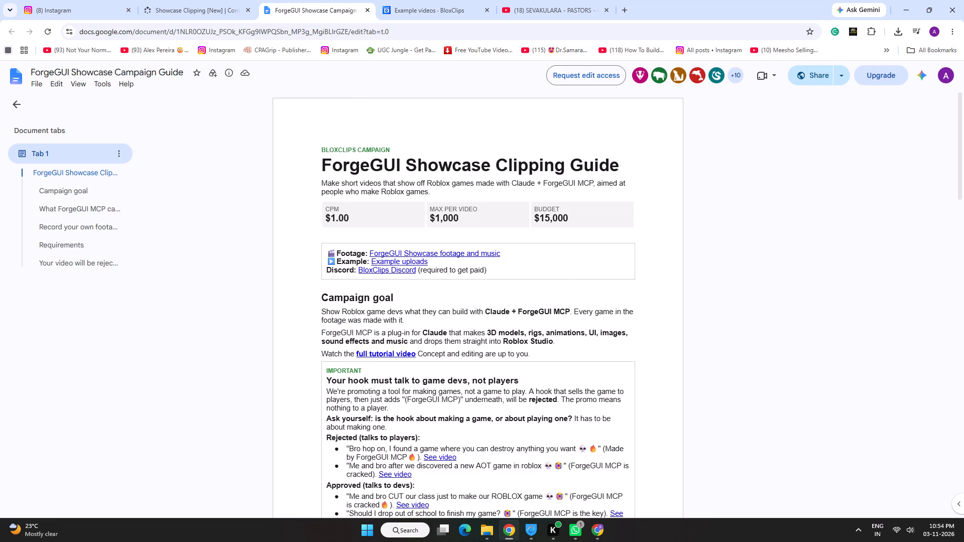
{"action": "scroll", "coordinate": [347, 146], "scroll_direction": "down", "scroll_amount": 2}
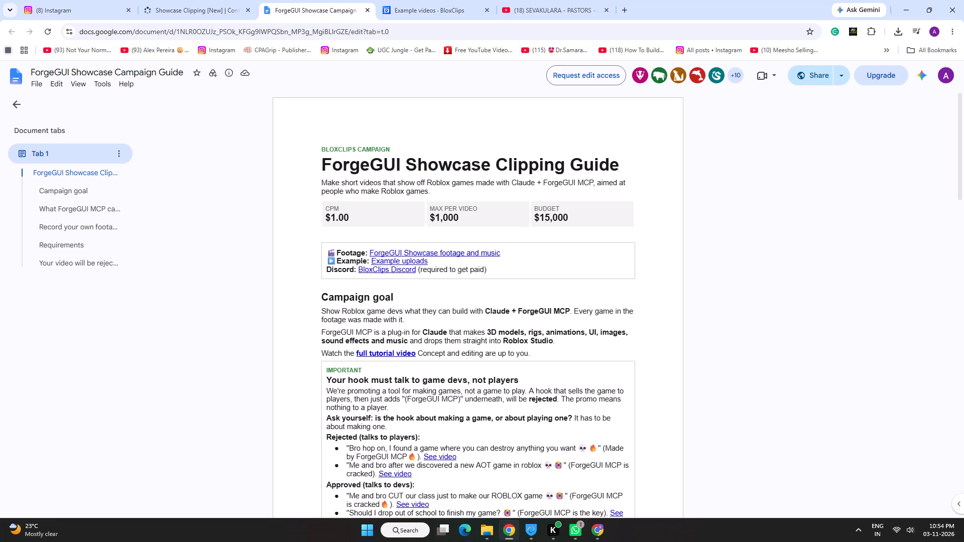
{"action": "scroll", "coordinate": [347, 146], "scroll_direction": "down", "scroll_amount": 18}
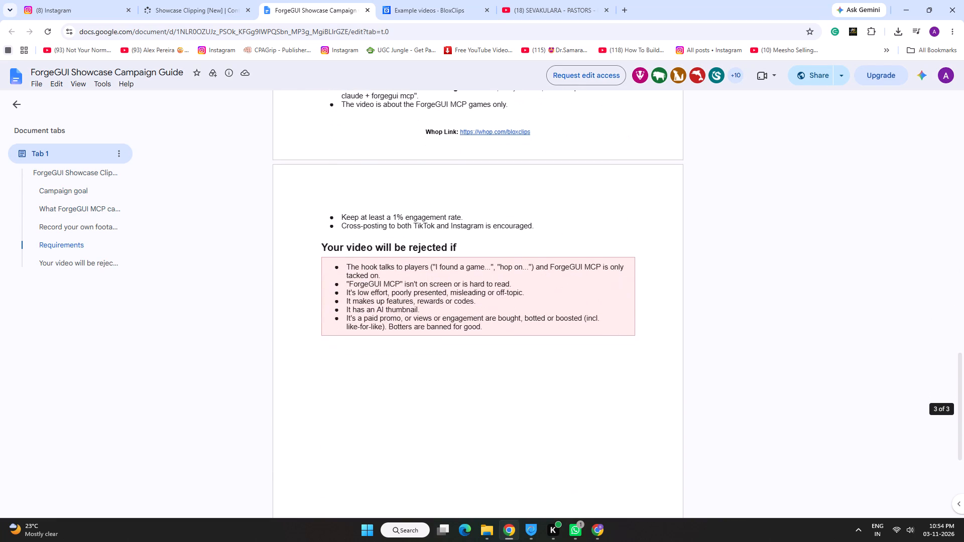
{"action": "scroll", "coordinate": [347, 146], "scroll_direction": "up", "scroll_amount": 3}
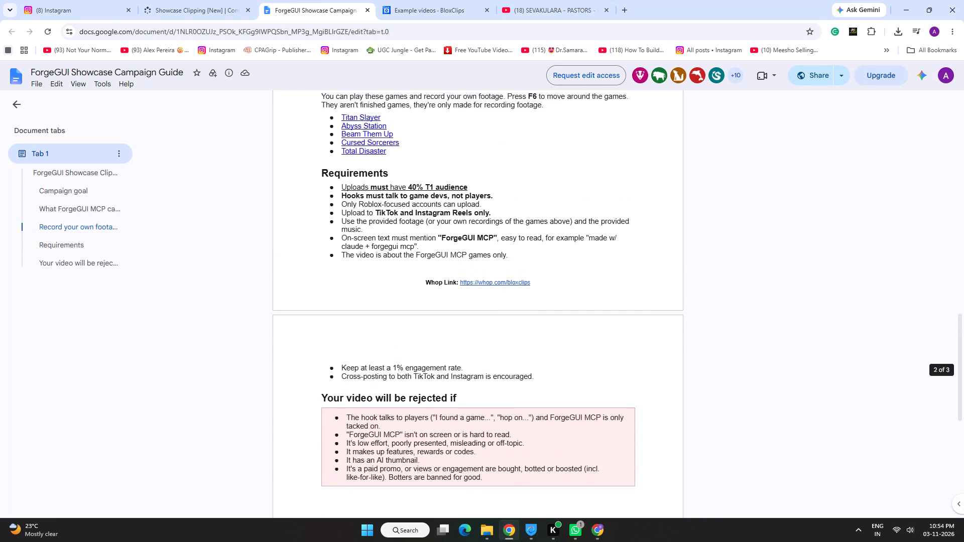
{"action": "scroll", "coordinate": [347, 146], "scroll_direction": "down", "scroll_amount": 1}
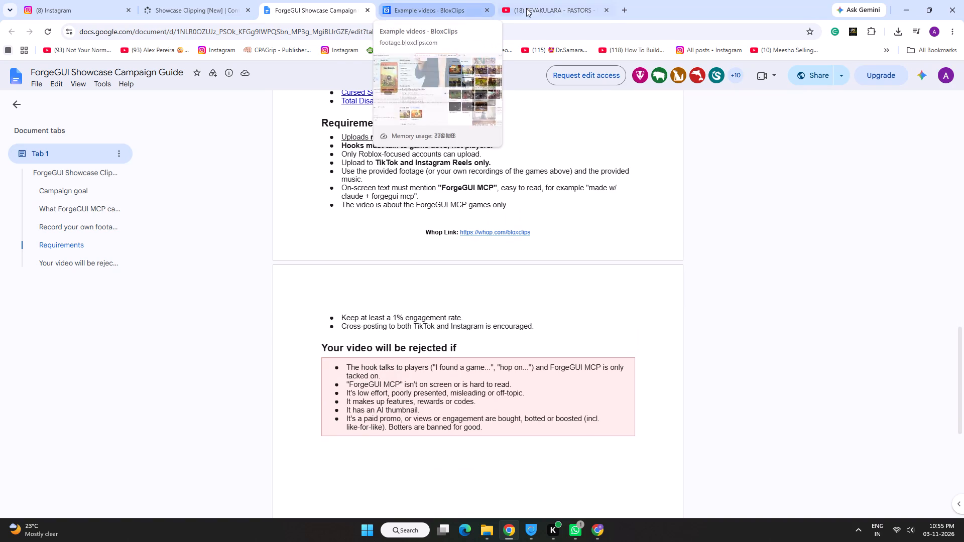
Search Google in a new browser tab for ROBLOX, switch to image results, and browse the pictures.
{"action": "left_click", "coordinate": [620, 7]}
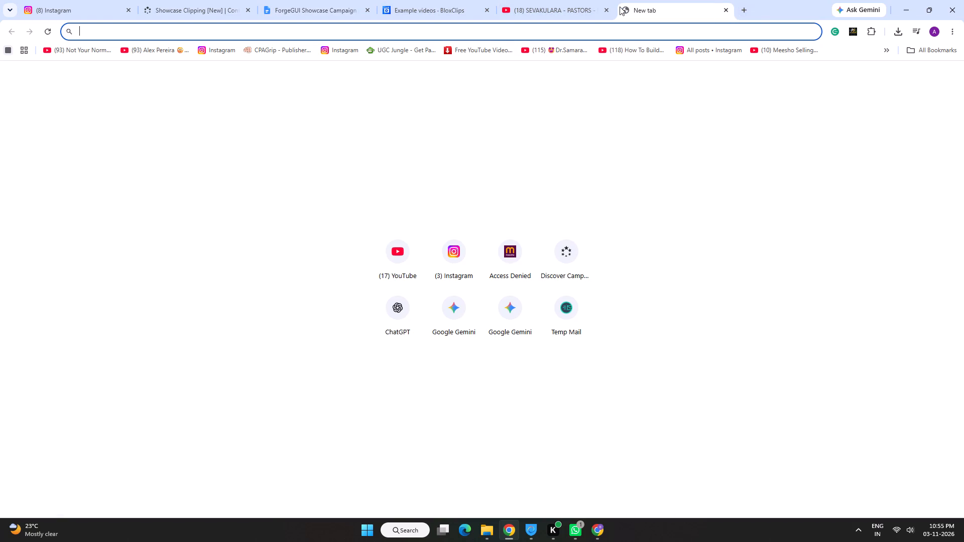
{"action": "type", "text": "ROBLO"}
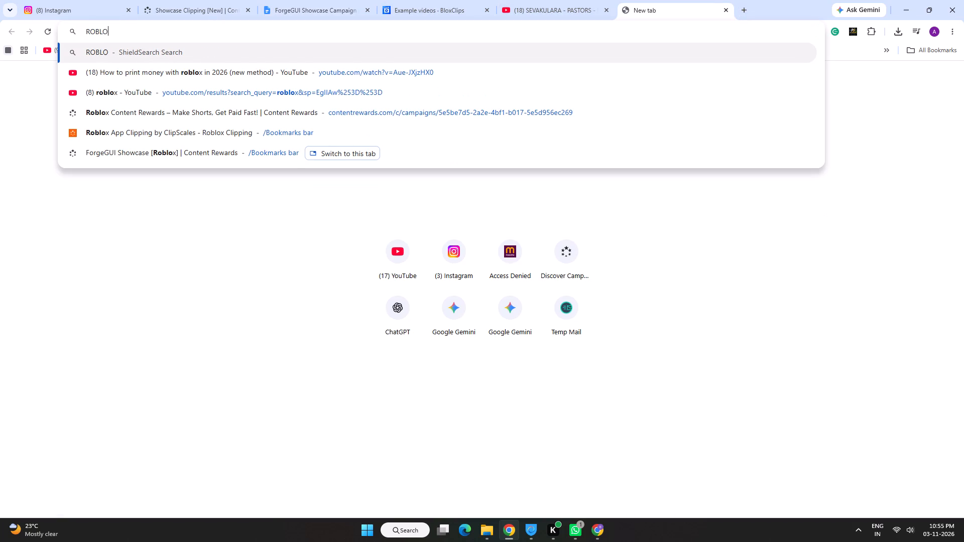
{"action": "key", "text": "x"}
{"action": "key", "text": "Return"}
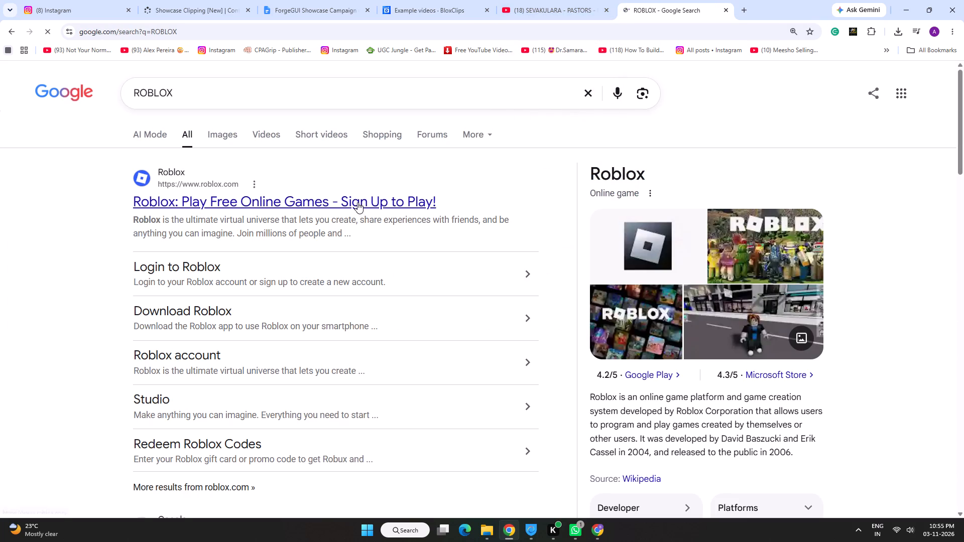
{"action": "left_click", "coordinate": [237, 135]}
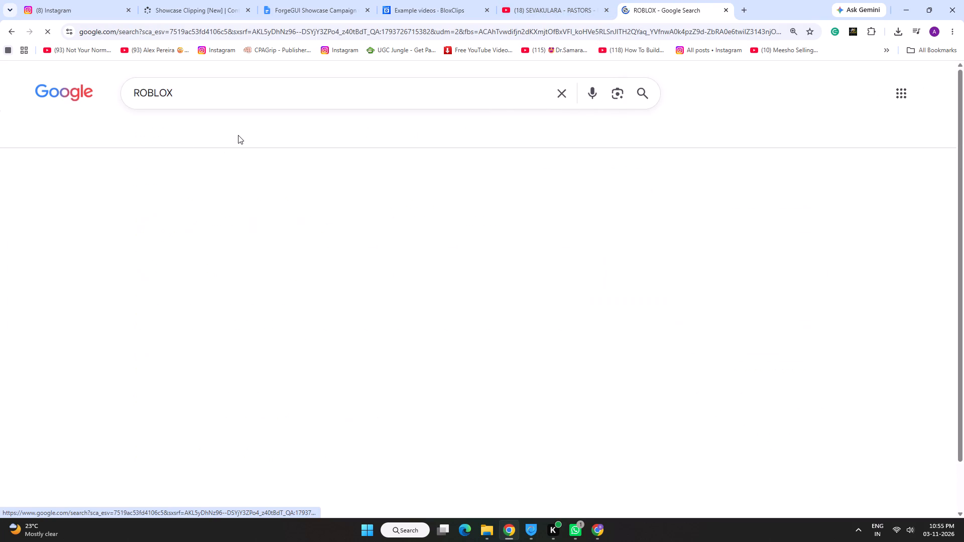
{"action": "scroll", "coordinate": [281, 161], "scroll_direction": "down", "scroll_amount": 1}
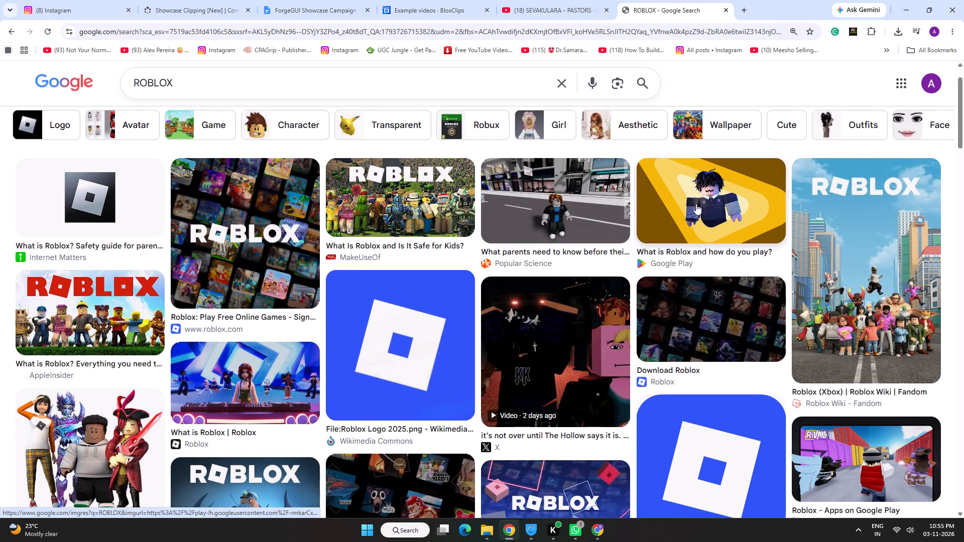
{"action": "scroll", "coordinate": [469, 212], "scroll_direction": "down", "scroll_amount": 6}
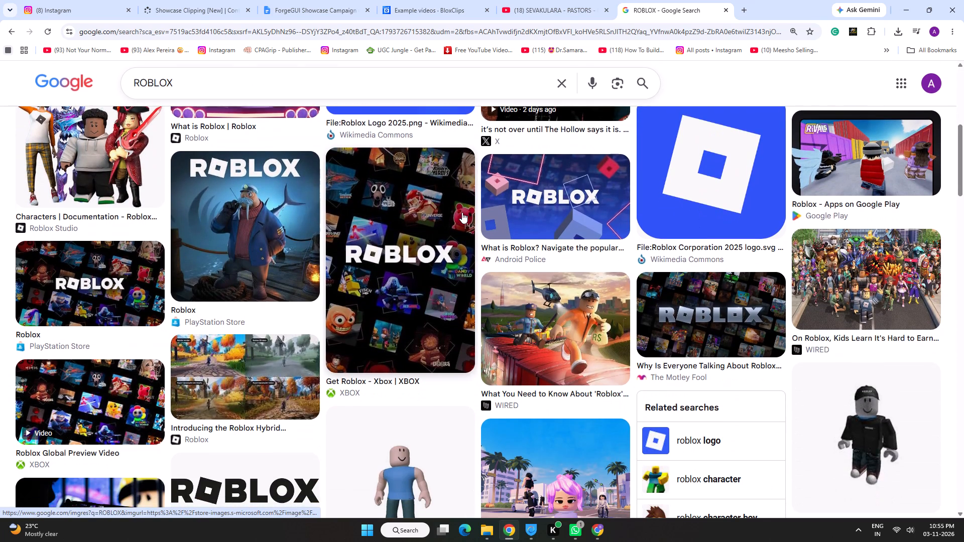
{"action": "scroll", "coordinate": [462, 212], "scroll_direction": "down", "scroll_amount": 4}
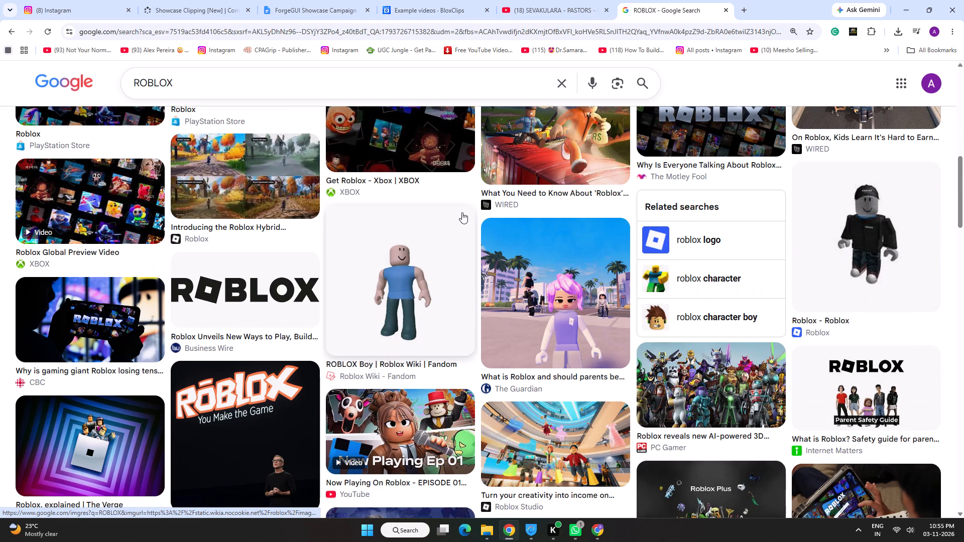
{"action": "scroll", "coordinate": [462, 212], "scroll_direction": "down", "scroll_amount": 4}
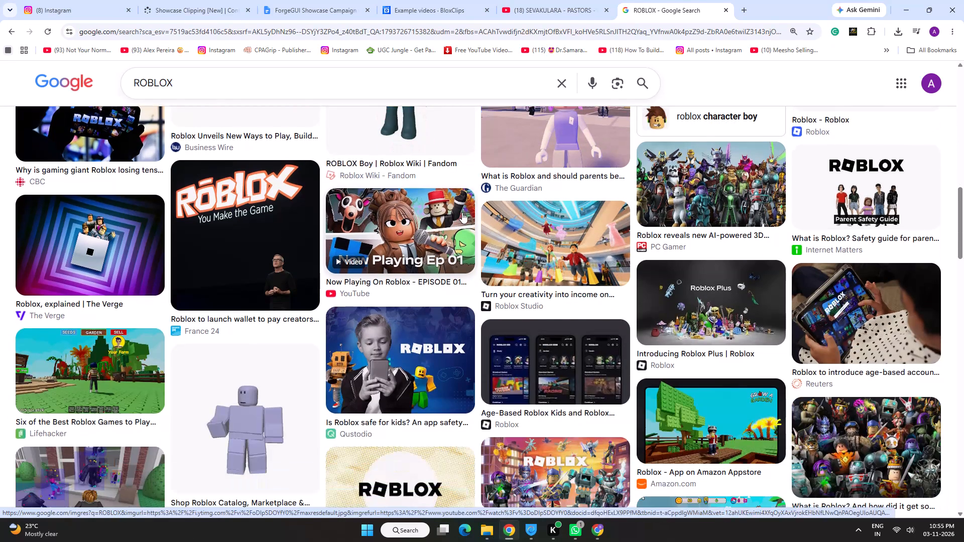
{"action": "scroll", "coordinate": [462, 212], "scroll_direction": "down", "scroll_amount": 5}
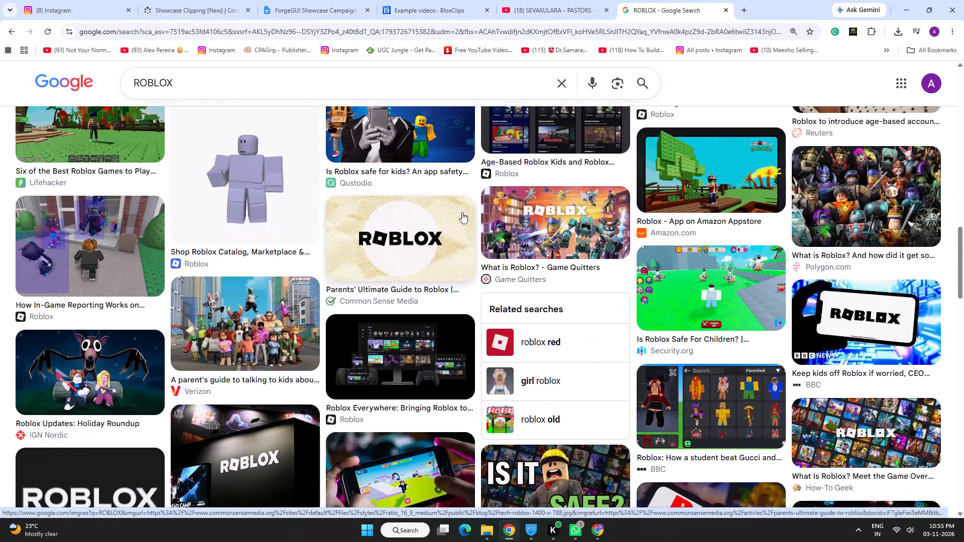
{"action": "scroll", "coordinate": [462, 212], "scroll_direction": "down", "scroll_amount": 4}
{"action": "scroll", "coordinate": [462, 212], "scroll_direction": "up", "scroll_amount": 13}
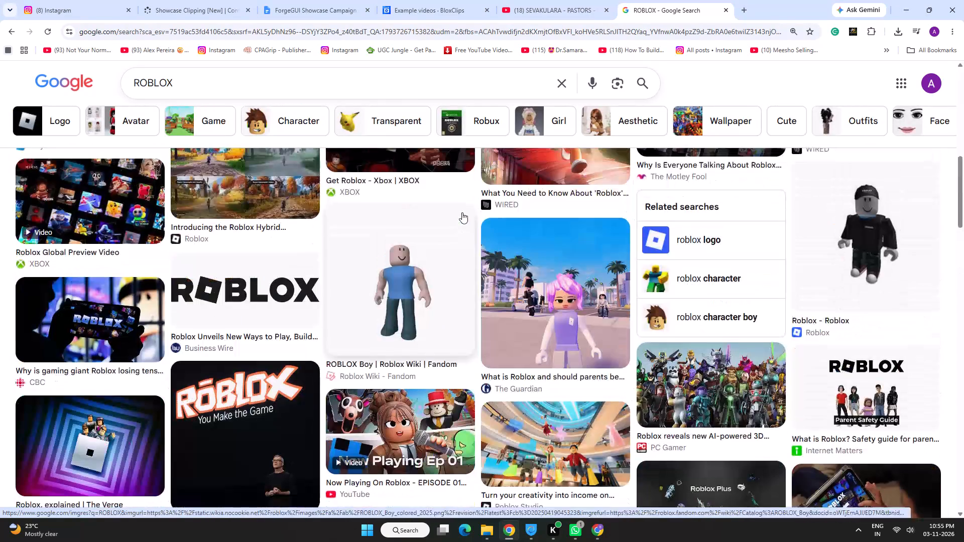
Narrow the images to Roblox characters and grab the Printables.com picture of the character in a black cap and jacket.
{"action": "left_click", "coordinate": [288, 131]}
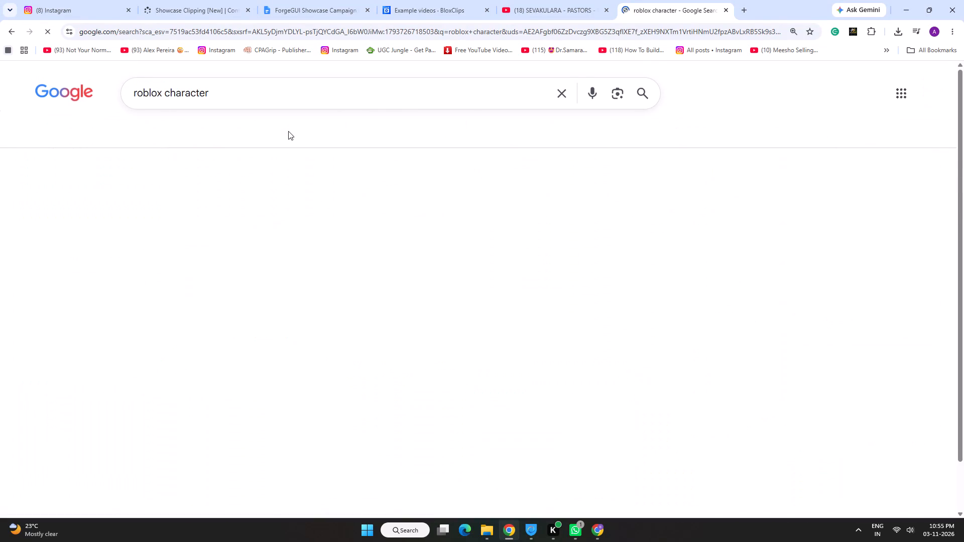
{"action": "scroll", "coordinate": [364, 215], "scroll_direction": "down", "scroll_amount": 4}
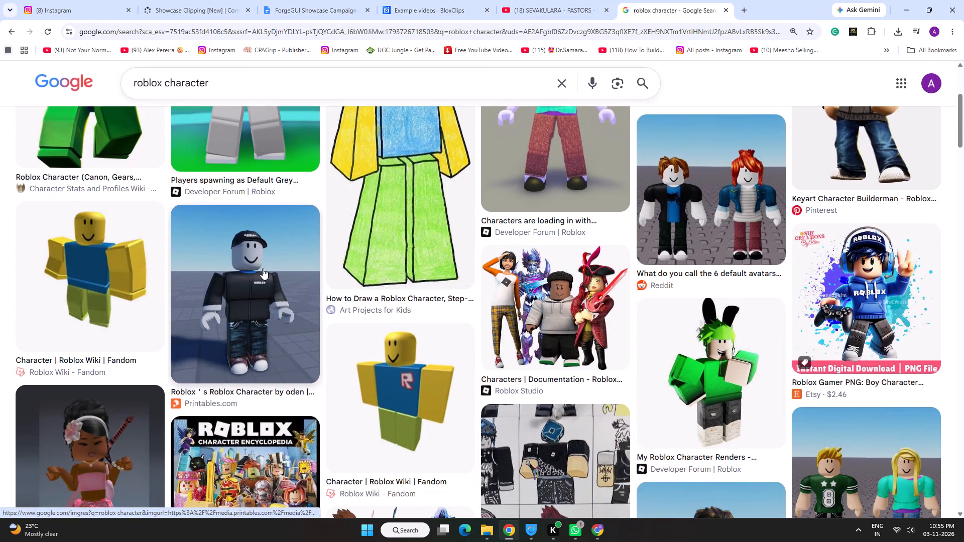
{"action": "left_click", "coordinate": [263, 268]}
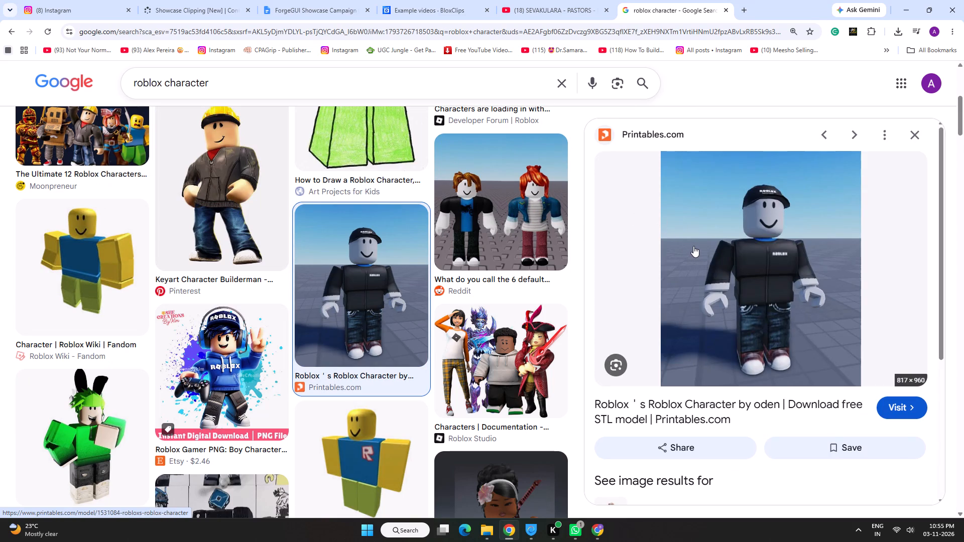
{"action": "right_click", "coordinate": [693, 246]}
{"action": "left_click", "coordinate": [730, 401]}
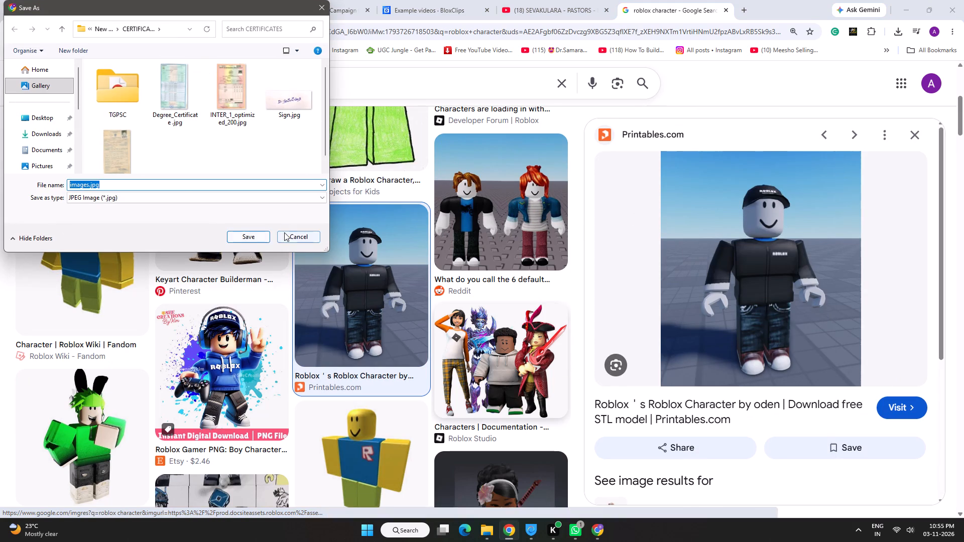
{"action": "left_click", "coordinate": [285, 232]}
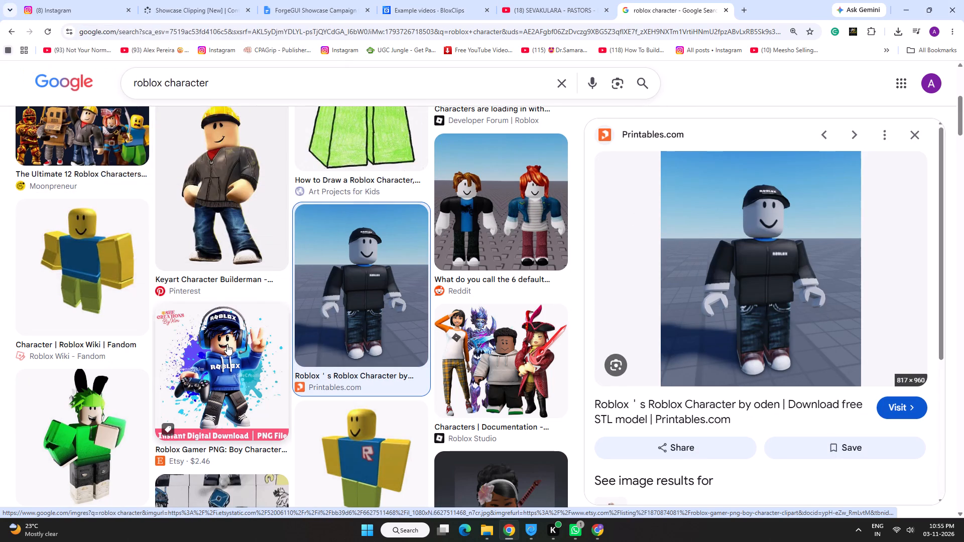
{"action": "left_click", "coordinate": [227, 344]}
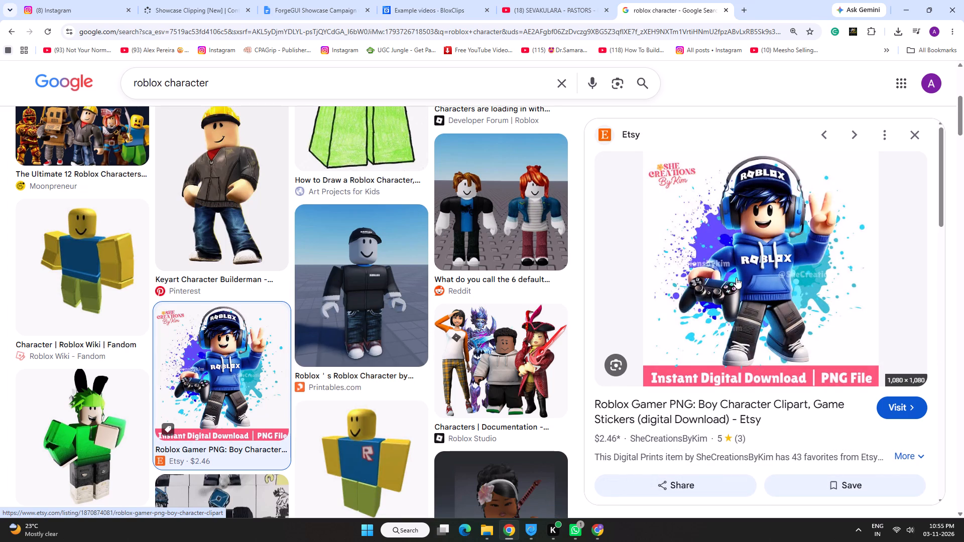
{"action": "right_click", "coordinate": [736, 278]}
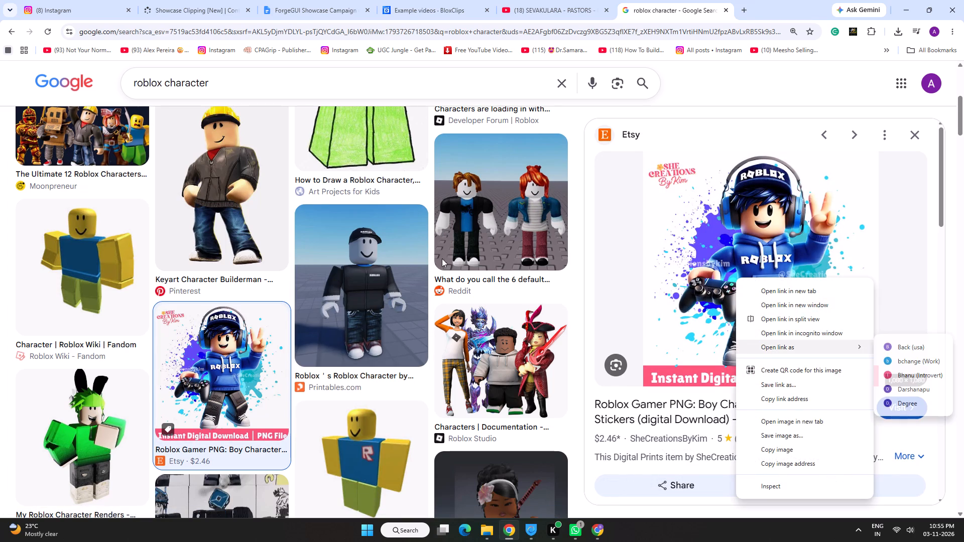
Open the Pinterest picture of Keyart Character Builderman and save it as a JPEG in the CERTIFICATES folder.
{"action": "left_click", "coordinate": [242, 219]}
{"action": "right_click", "coordinate": [758, 231]}
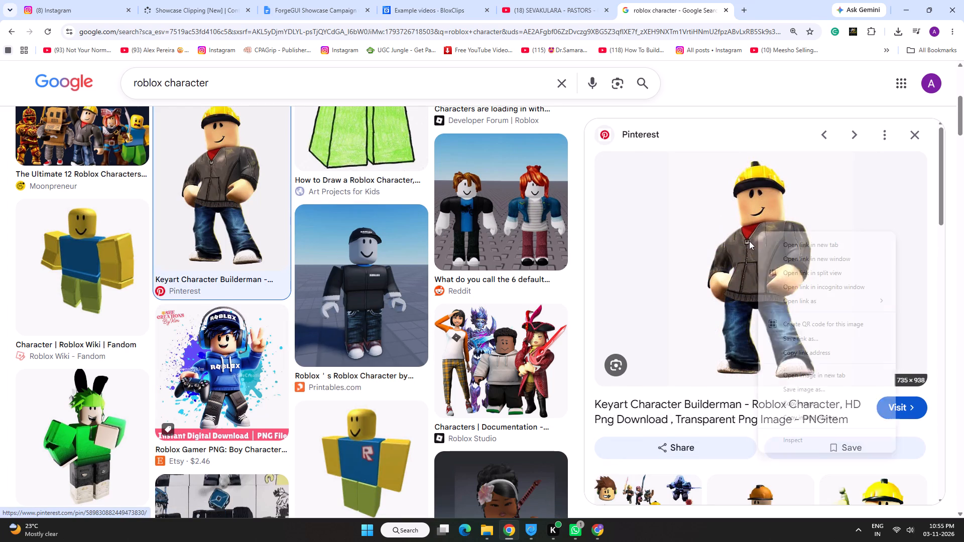
{"action": "left_click", "coordinate": [786, 388]}
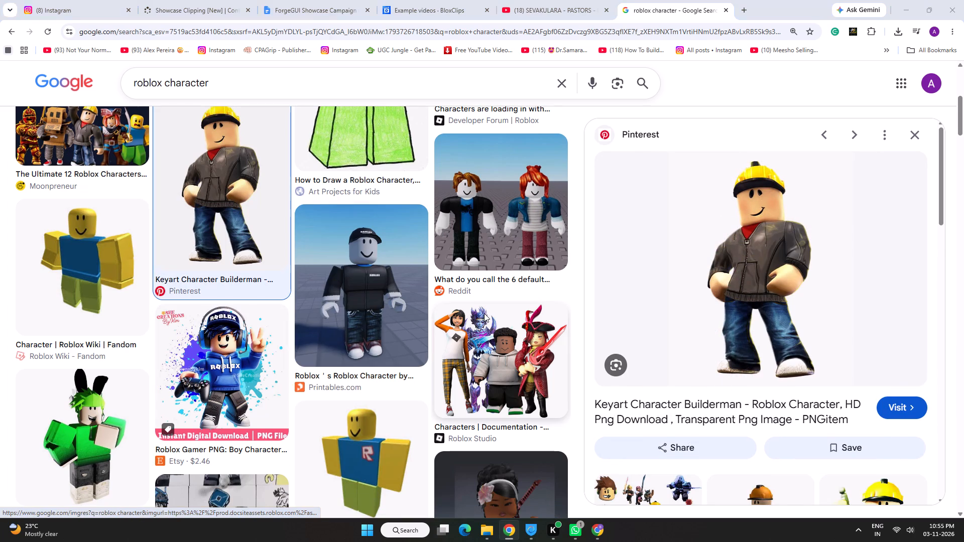
{"action": "left_click", "coordinate": [260, 235]}
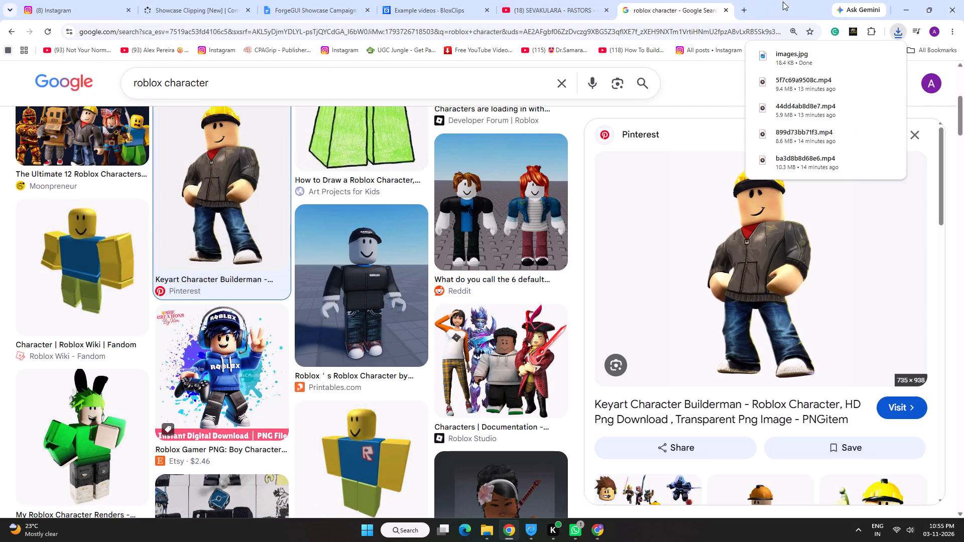
Open Instagram in a new browser tab and go to the profile editing page of the signed-in account.
{"action": "left_click_drag", "start_coordinate": [693, 52], "coordinate": [760, 7]}
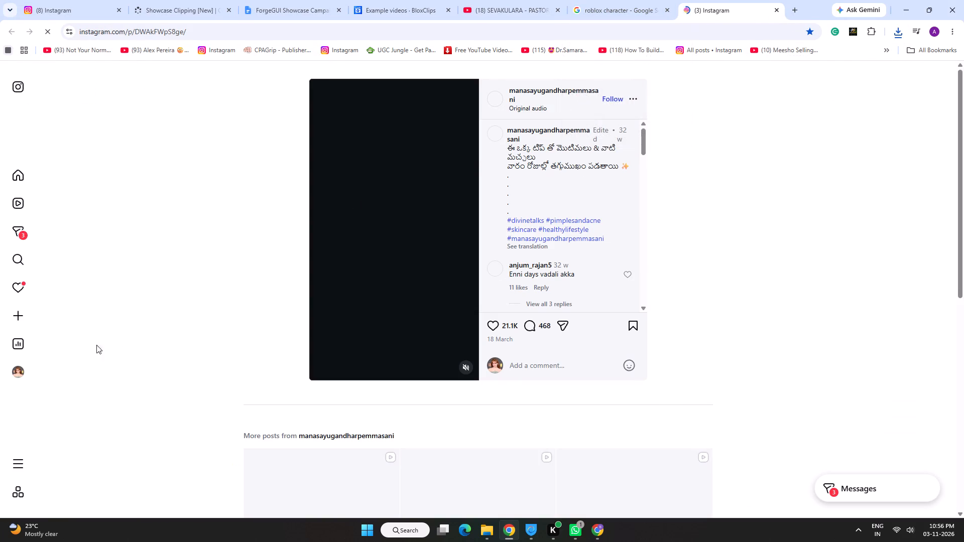
{"action": "left_click", "coordinate": [24, 378]}
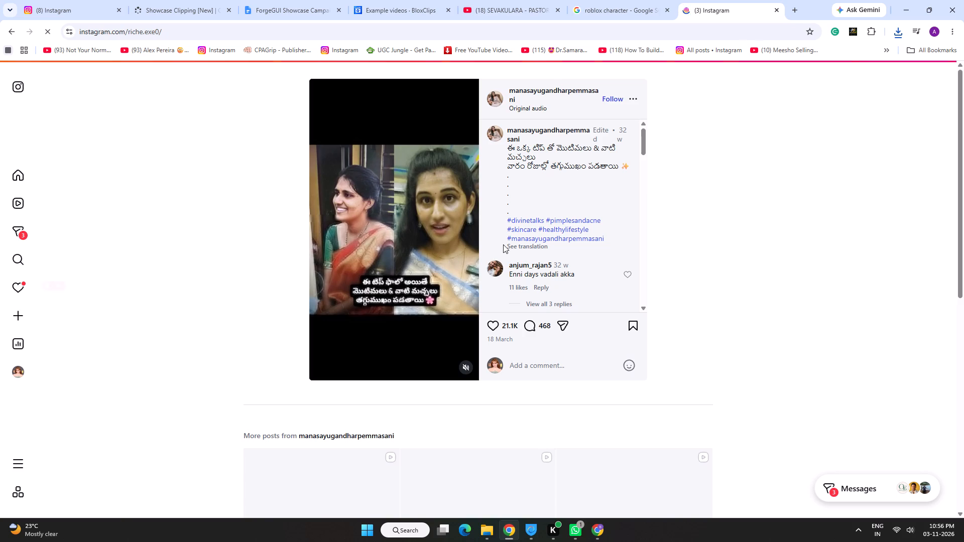
{"action": "left_click", "coordinate": [378, 193]}
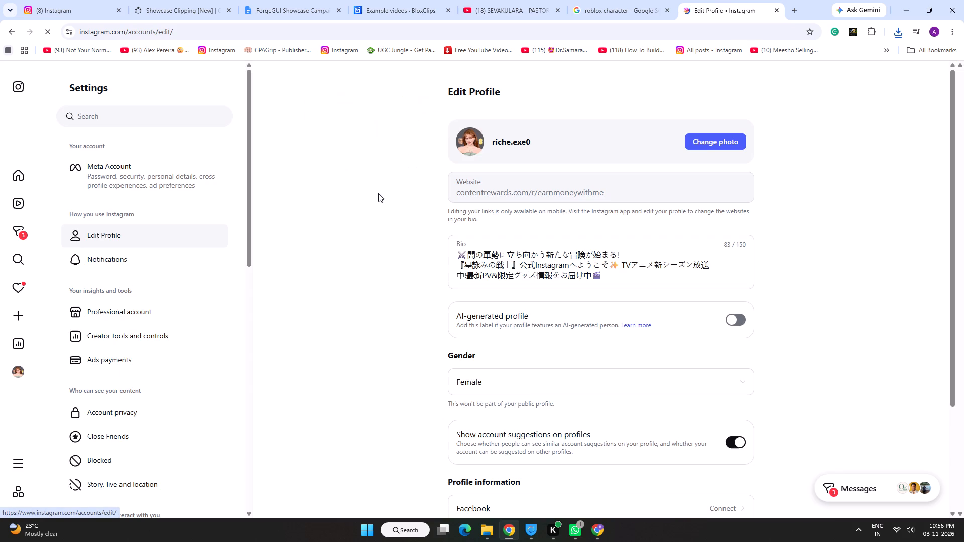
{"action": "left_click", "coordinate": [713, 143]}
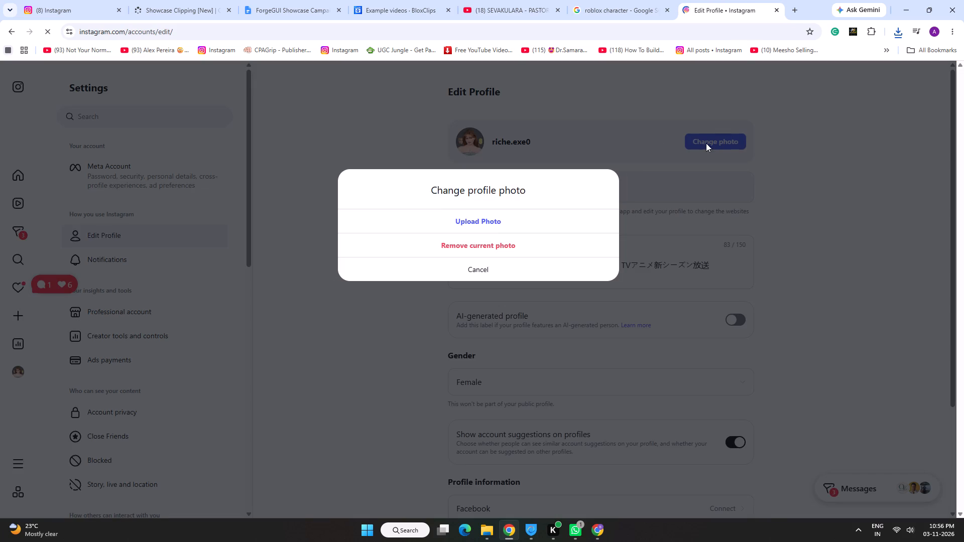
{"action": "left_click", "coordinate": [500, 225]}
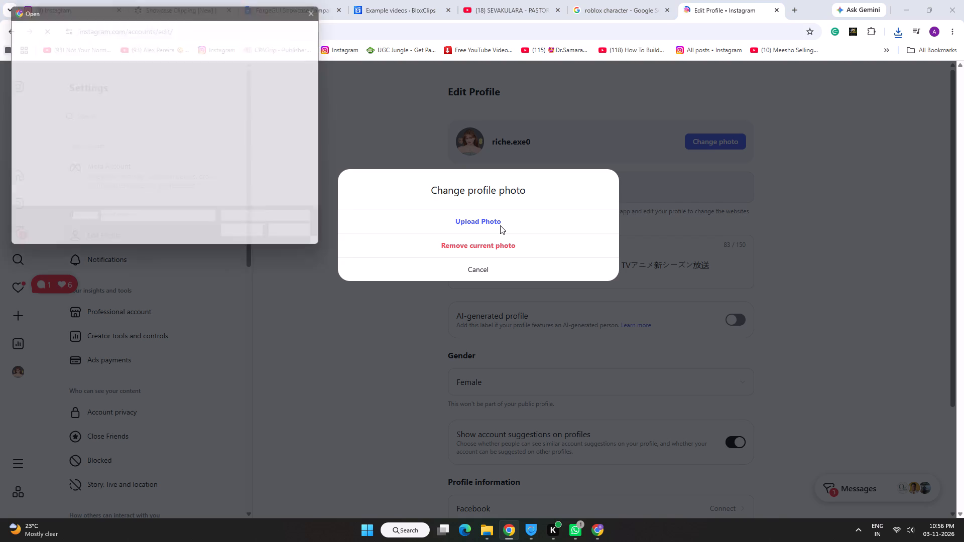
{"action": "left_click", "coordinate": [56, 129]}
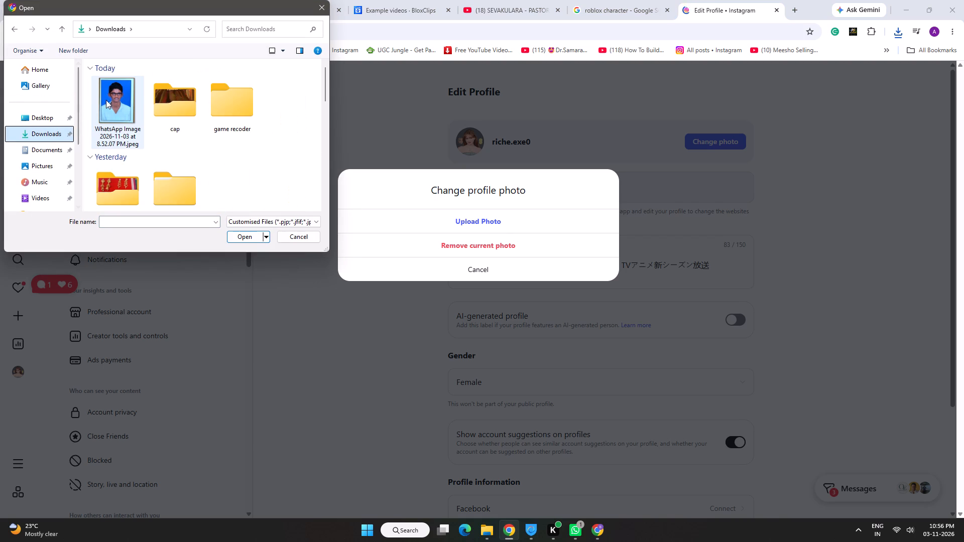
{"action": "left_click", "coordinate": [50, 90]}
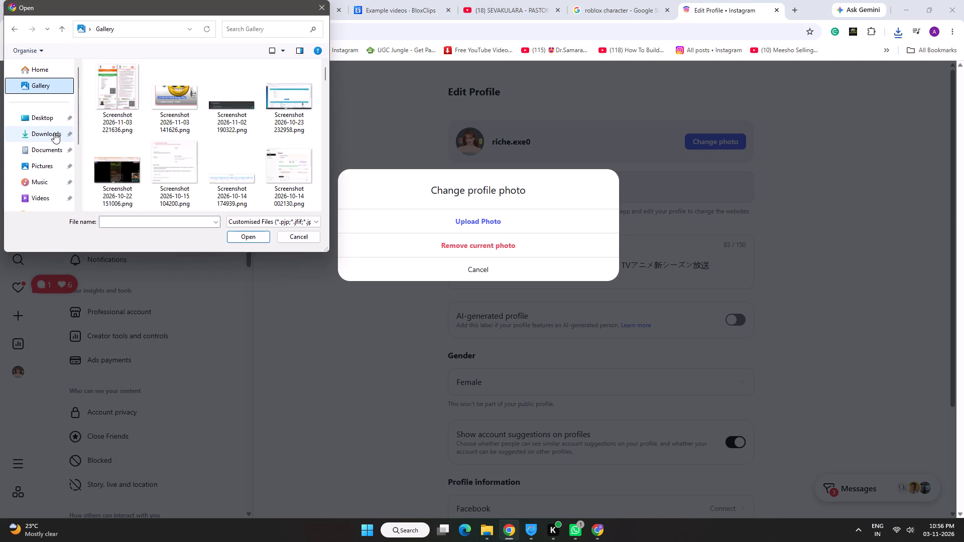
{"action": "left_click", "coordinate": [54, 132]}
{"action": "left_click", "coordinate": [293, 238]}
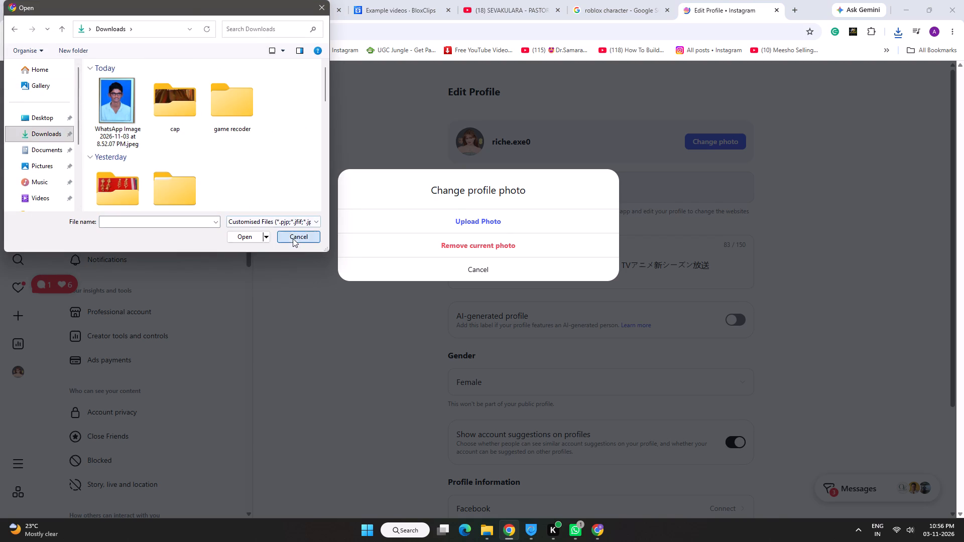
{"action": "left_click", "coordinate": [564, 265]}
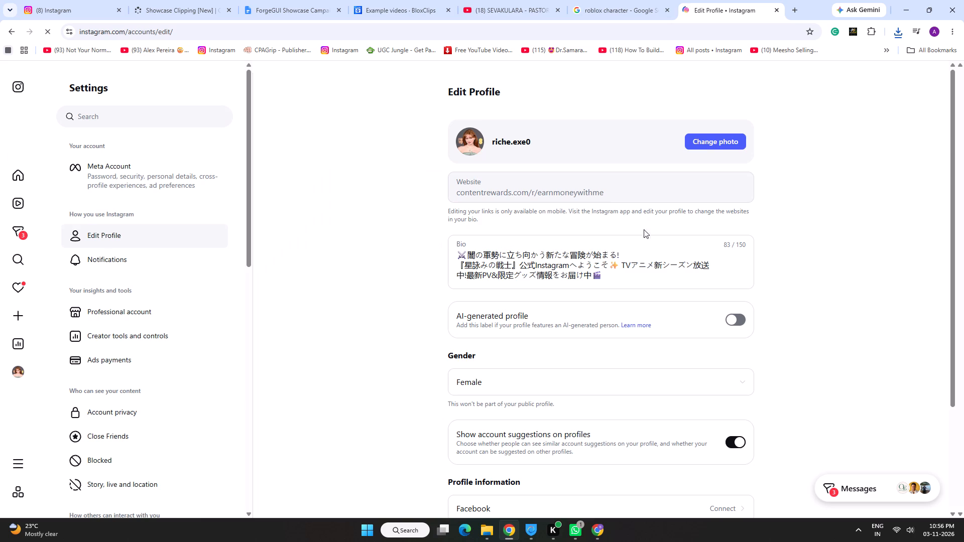
Save the Builderman picture again as images.jpg in Downloads, deleting the earlier images.jpg copy from the CERTIFICATES folder.
{"action": "left_click", "coordinate": [625, 3]}
{"action": "right_click", "coordinate": [752, 248]}
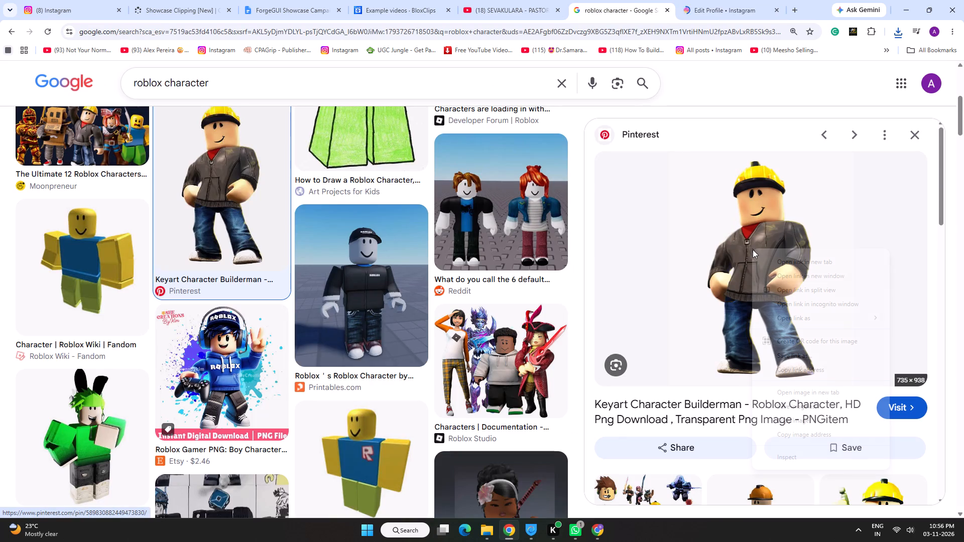
{"action": "left_click", "coordinate": [784, 406]}
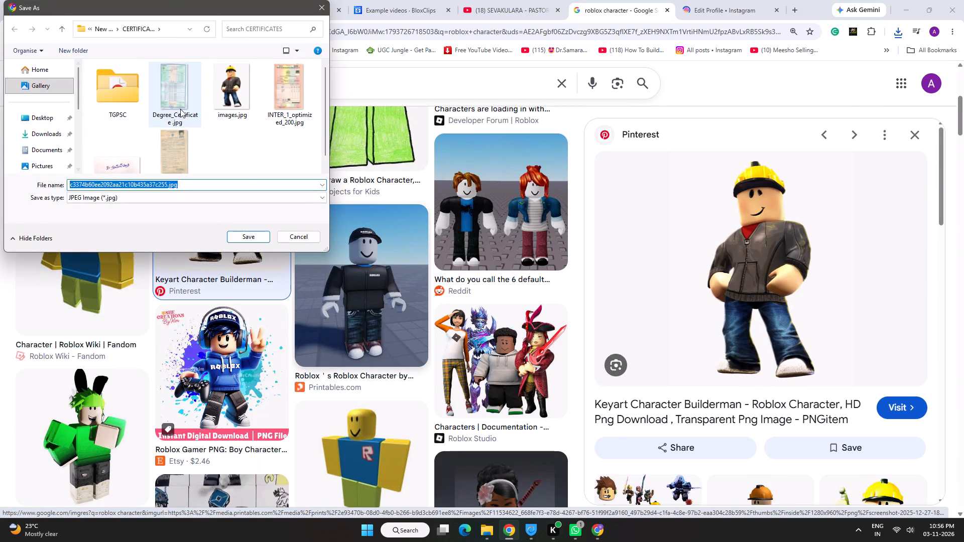
{"action": "left_click", "coordinate": [240, 112]}
{"action": "key", "text": "Delete"}
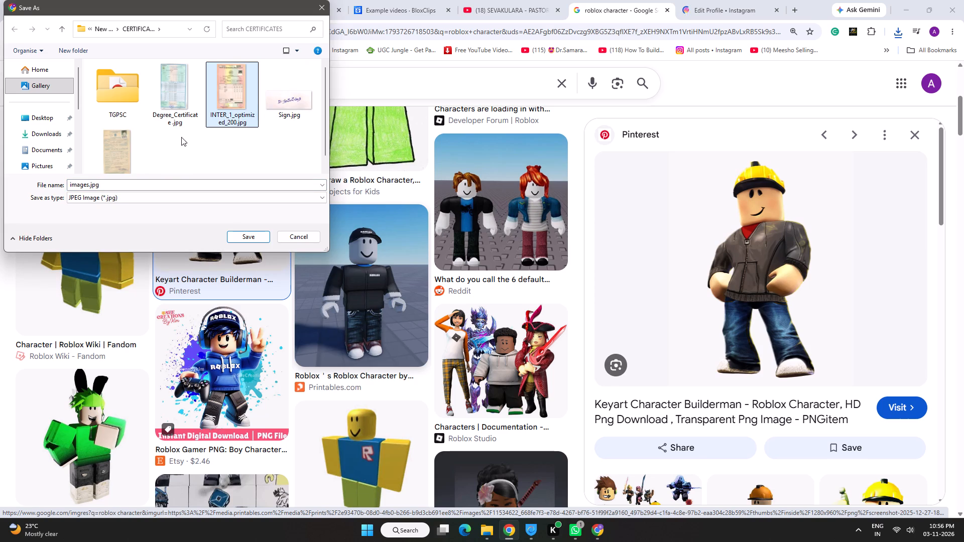
{"action": "left_click", "coordinate": [39, 136]}
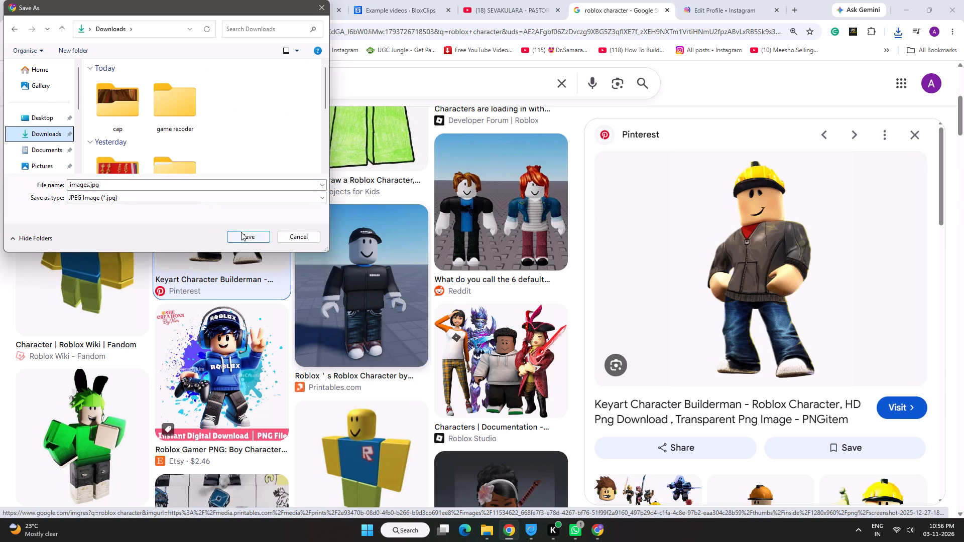
{"action": "left_click", "coordinate": [242, 233]}
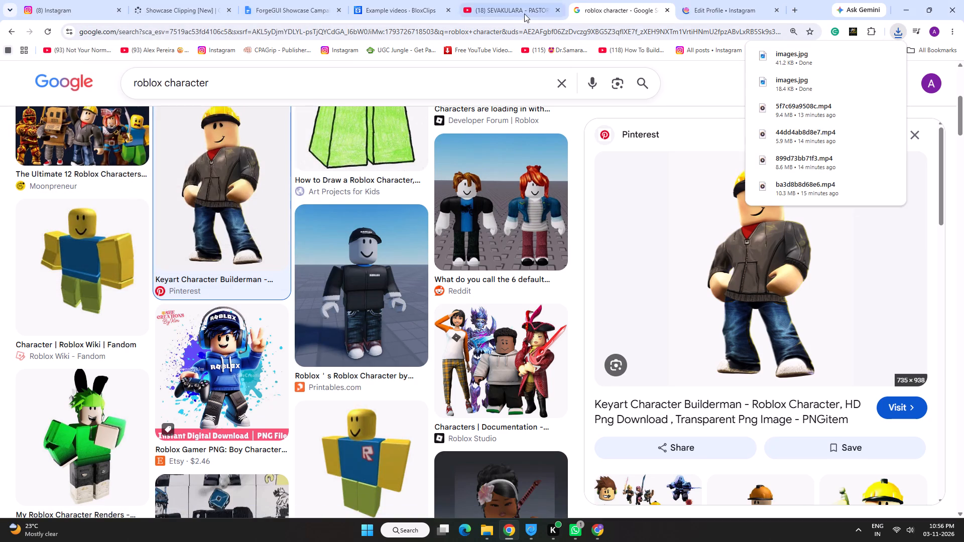
Upload the Builderman picture from Downloads as the new Instagram profile photo.
{"action": "left_click", "coordinate": [714, 0]}
{"action": "left_click", "coordinate": [714, 148]}
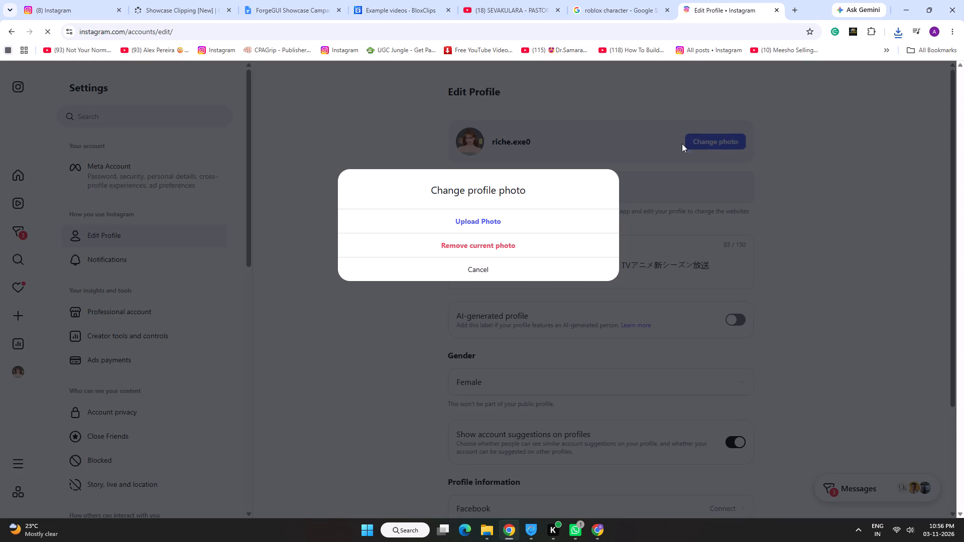
{"action": "left_click", "coordinate": [466, 215]}
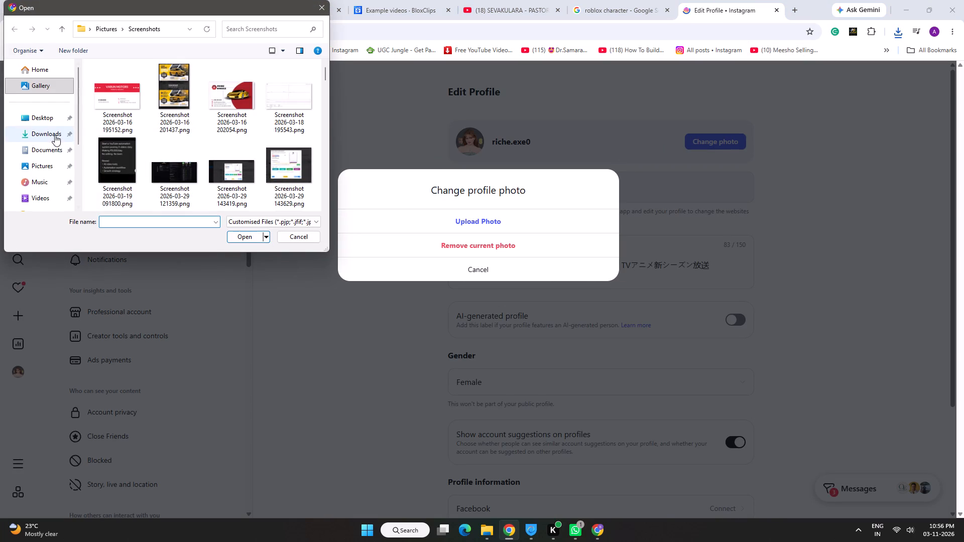
{"action": "left_click", "coordinate": [55, 135]}
{"action": "double_click", "coordinate": [130, 118]}
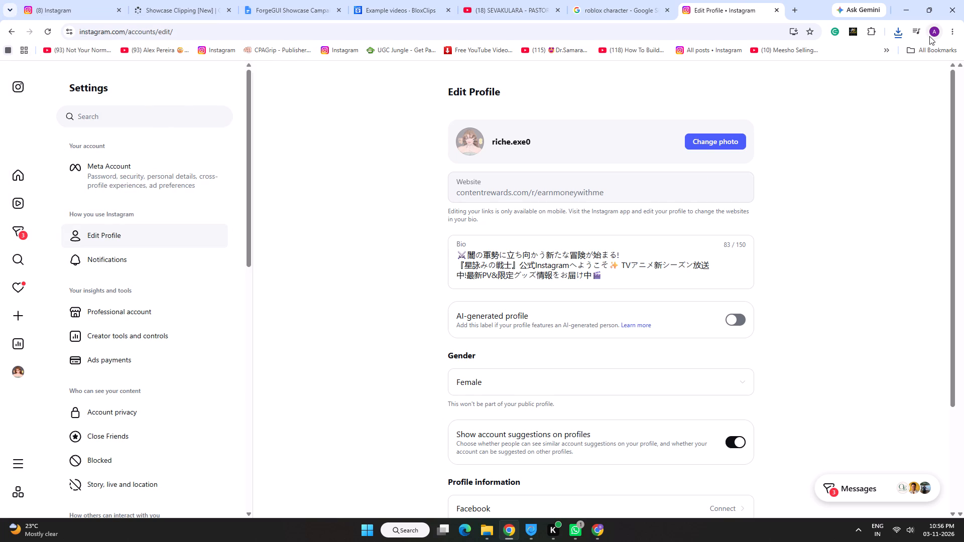
Check the profile photo change by opening the account's Instagram profile page and reloading it.
{"action": "scroll", "coordinate": [749, 233], "scroll_direction": "down", "scroll_amount": 4}
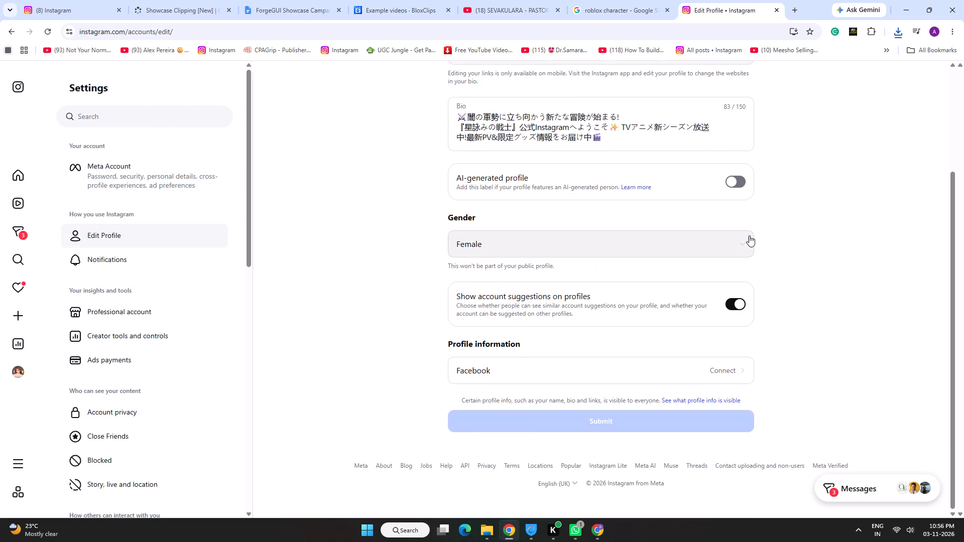
{"action": "scroll", "coordinate": [749, 236], "scroll_direction": "up", "scroll_amount": 7}
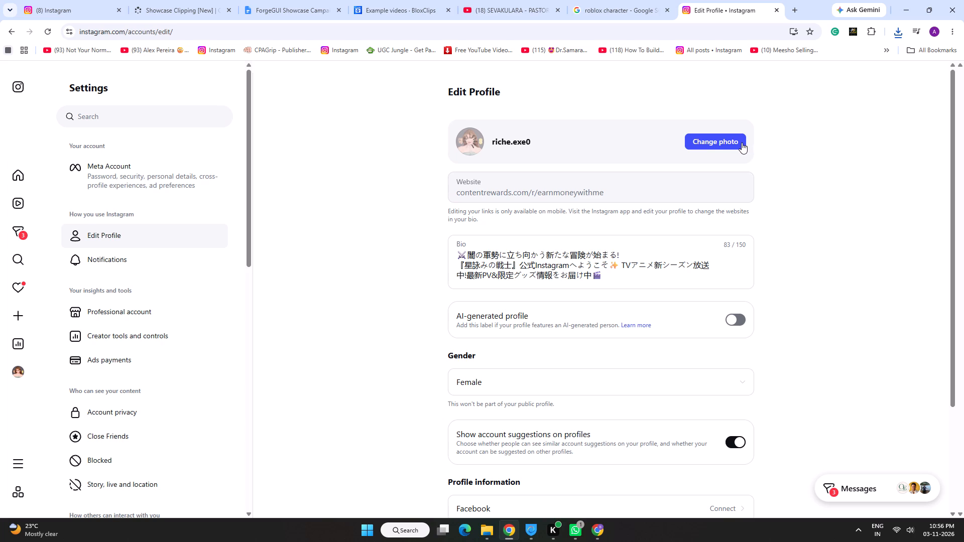
{"action": "scroll", "coordinate": [741, 143], "scroll_direction": "down", "scroll_amount": 6}
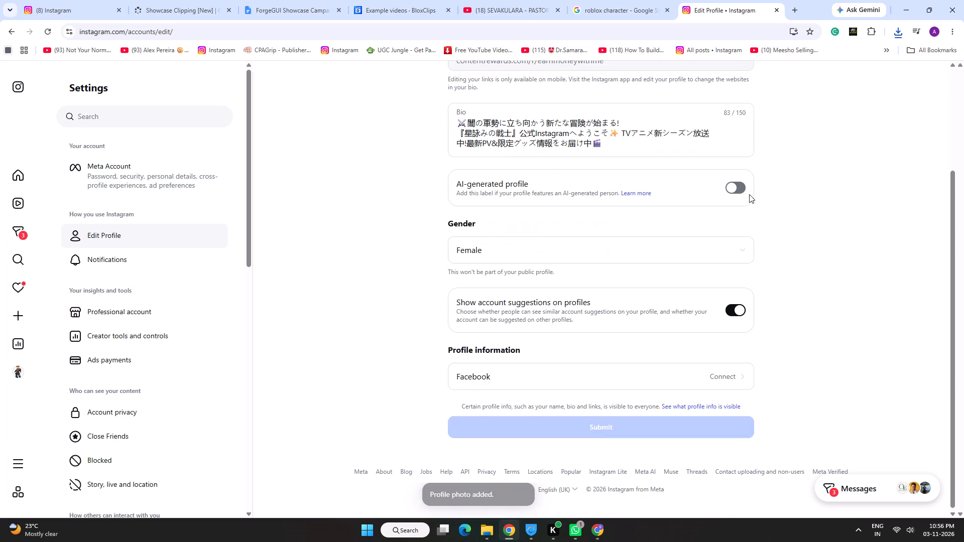
{"action": "scroll", "coordinate": [749, 194], "scroll_direction": "down", "scroll_amount": 3}
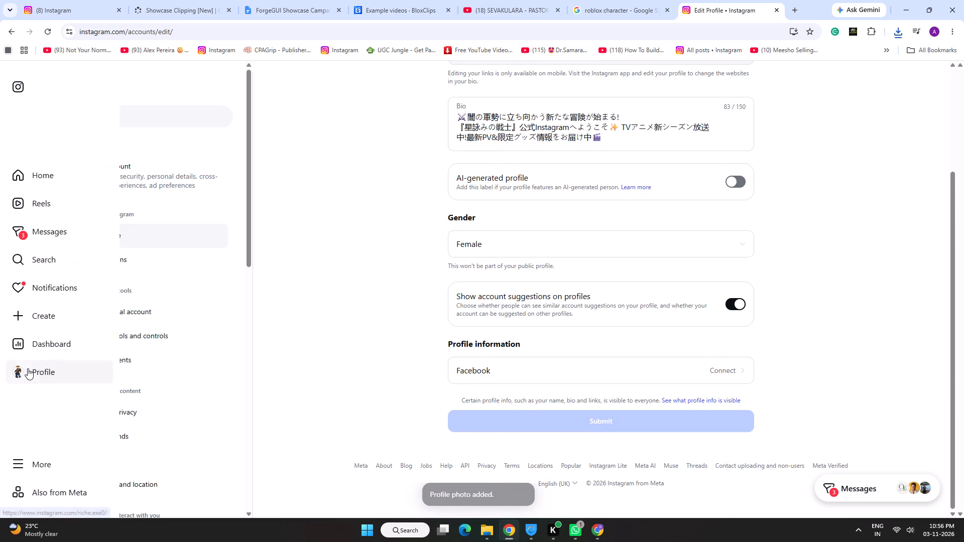
{"action": "left_click", "coordinate": [28, 368]}
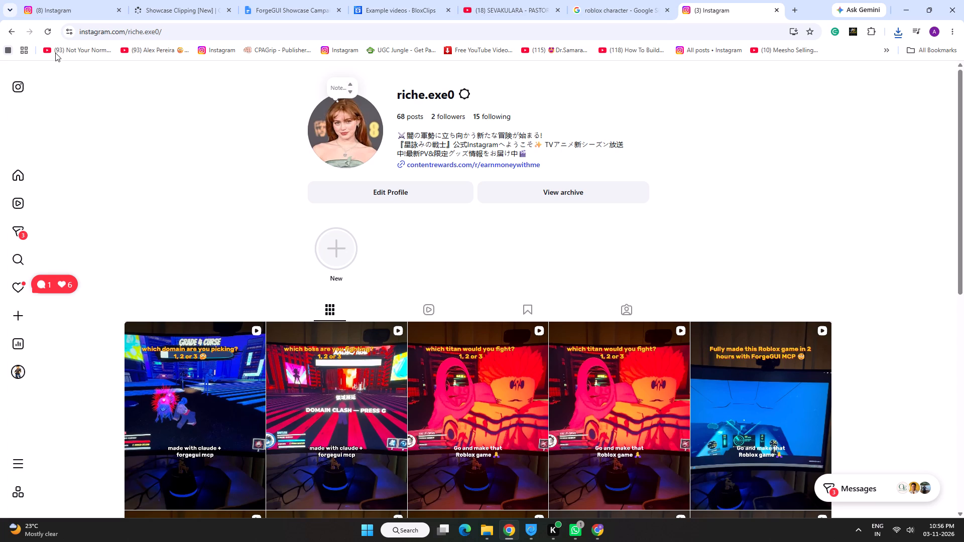
{"action": "left_click", "coordinate": [51, 29]}
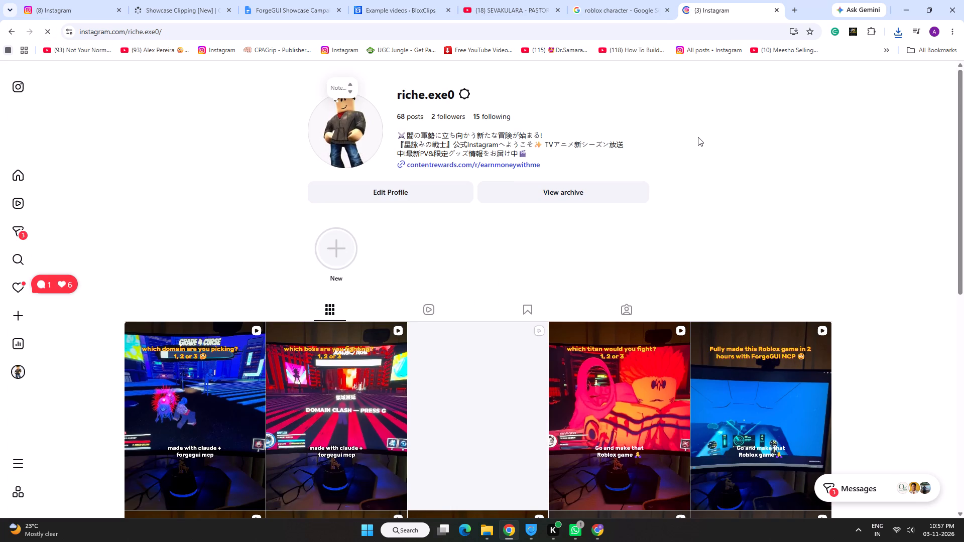
Look through the profile's Reels and their view counts, ending back at the top of the profile.
{"action": "scroll", "coordinate": [698, 137], "scroll_direction": "down", "scroll_amount": 3}
{"action": "left_click", "coordinate": [430, 153]}
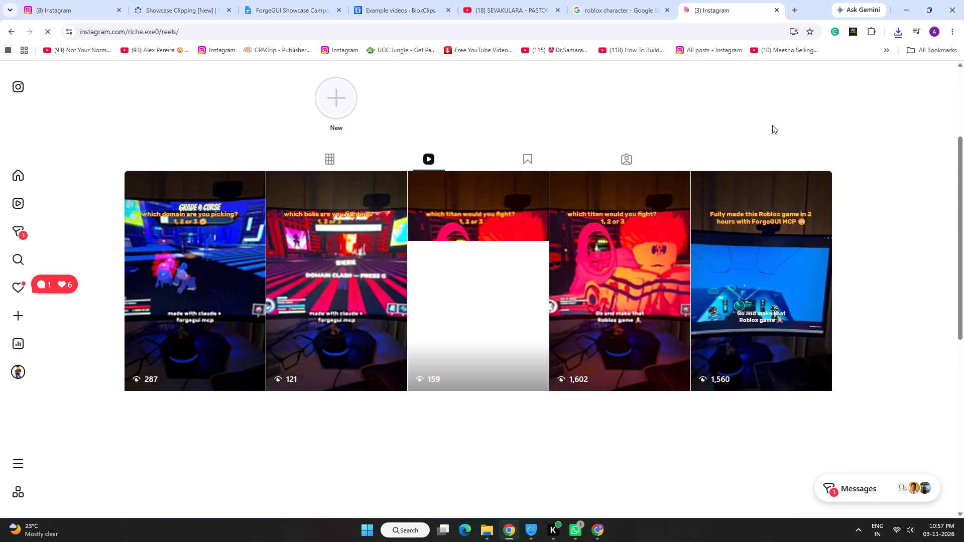
{"action": "scroll", "coordinate": [772, 125], "scroll_direction": "down", "scroll_amount": 4}
{"action": "scroll", "coordinate": [875, 168], "scroll_direction": "down", "scroll_amount": 1}
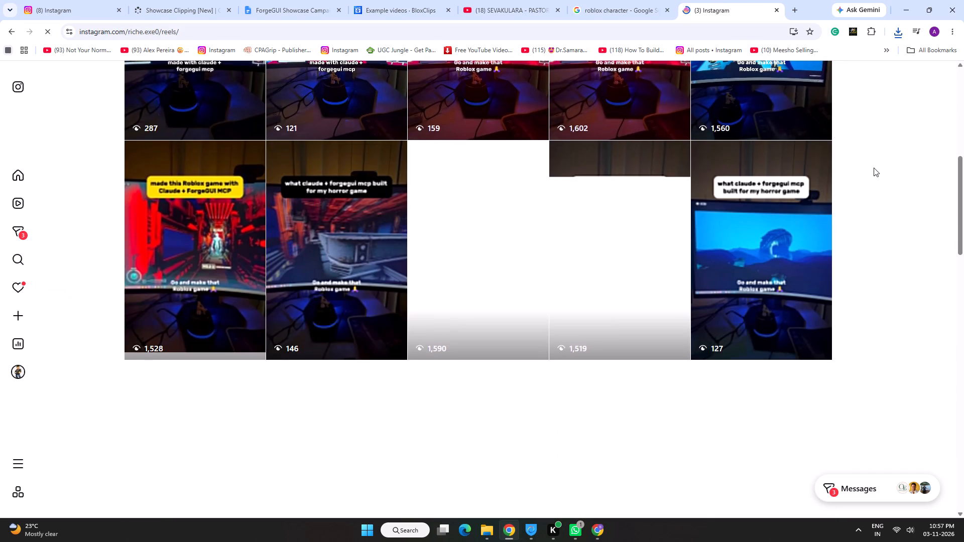
{"action": "scroll", "coordinate": [874, 168], "scroll_direction": "down", "scroll_amount": 3}
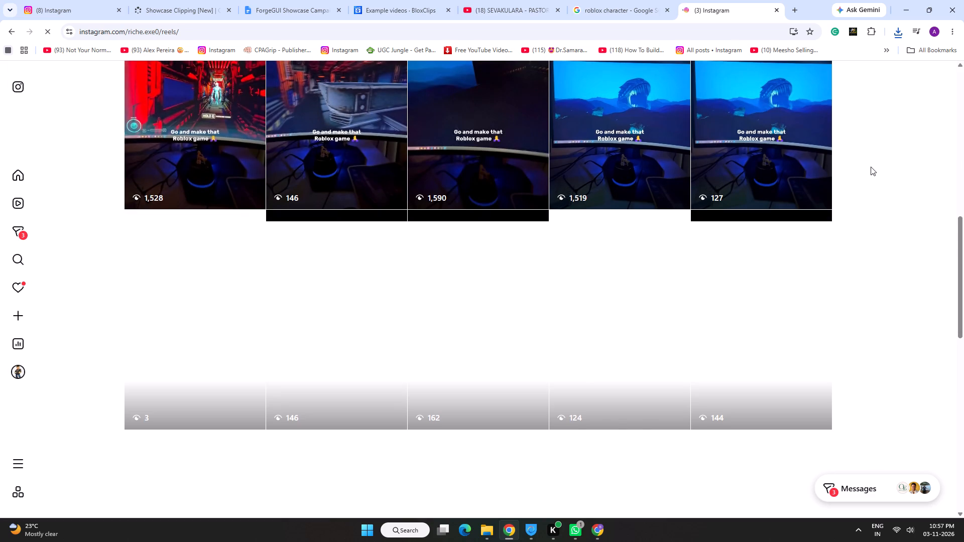
{"action": "scroll", "coordinate": [871, 167], "scroll_direction": "down", "scroll_amount": 11}
{"action": "scroll", "coordinate": [870, 166], "scroll_direction": "up", "scroll_amount": 5}
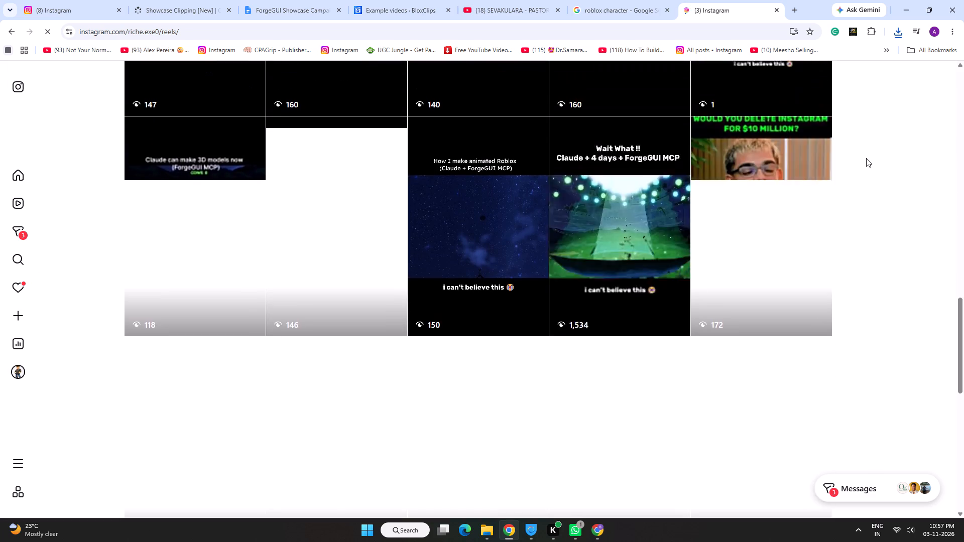
{"action": "scroll", "coordinate": [866, 158], "scroll_direction": "up", "scroll_amount": 15}
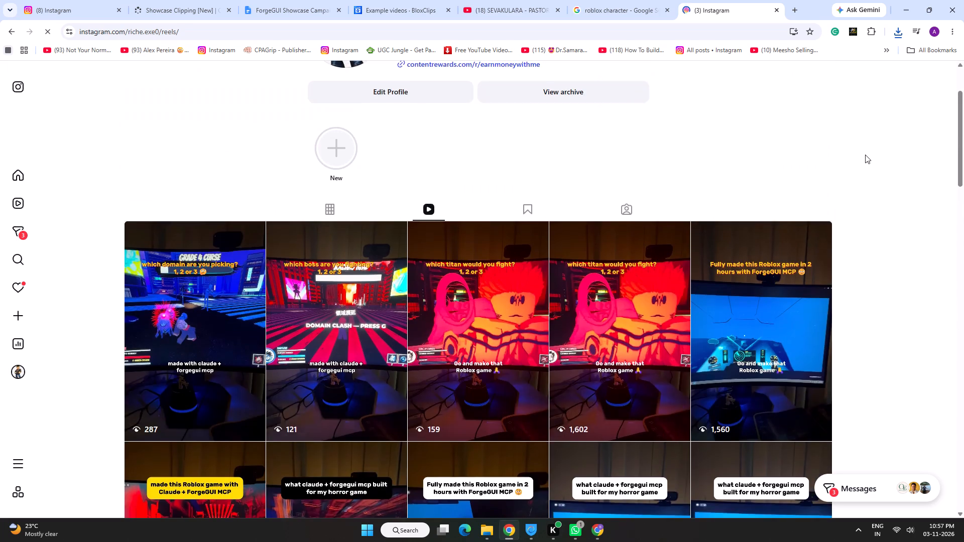
{"action": "scroll", "coordinate": [864, 155], "scroll_direction": "up", "scroll_amount": 5}
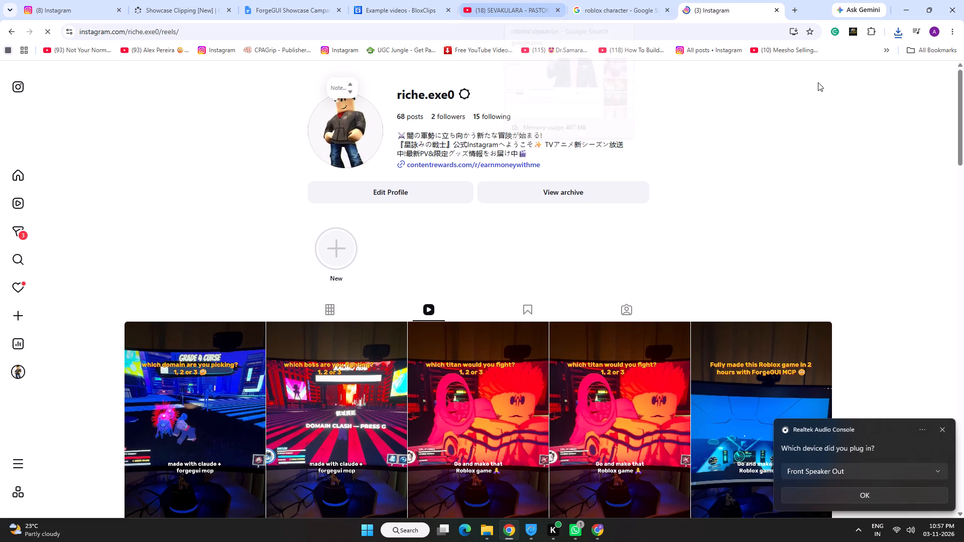
Confirm Front Speaker Out as the plugged-in audio device.
{"action": "left_click", "coordinate": [869, 492]}
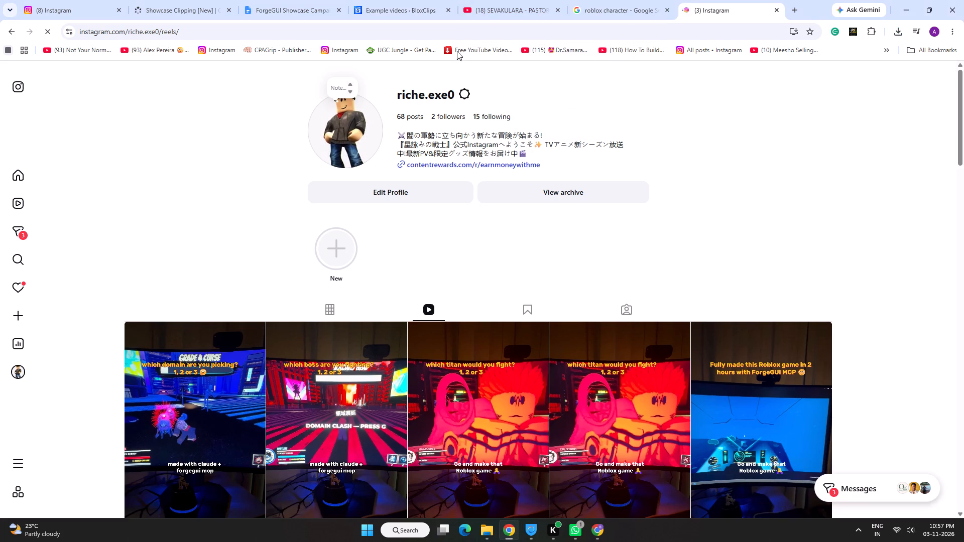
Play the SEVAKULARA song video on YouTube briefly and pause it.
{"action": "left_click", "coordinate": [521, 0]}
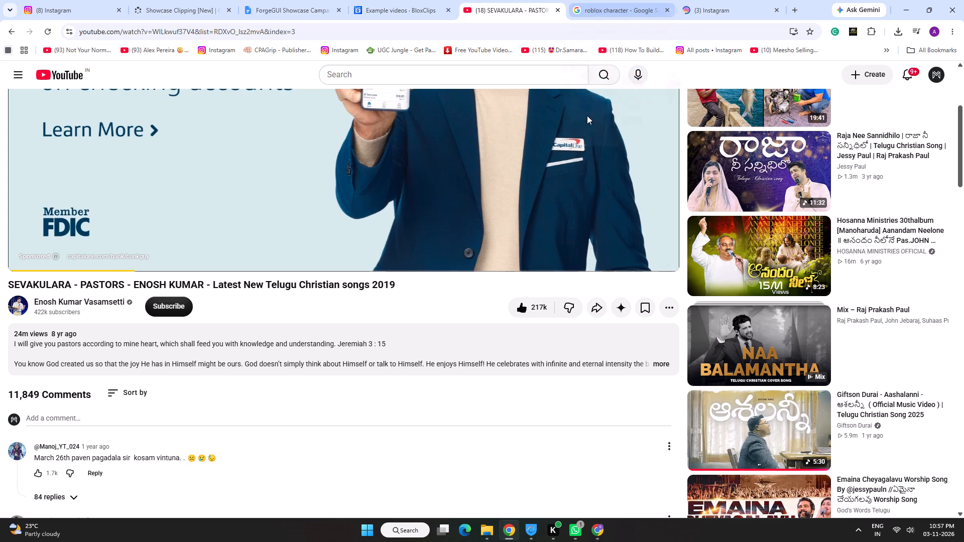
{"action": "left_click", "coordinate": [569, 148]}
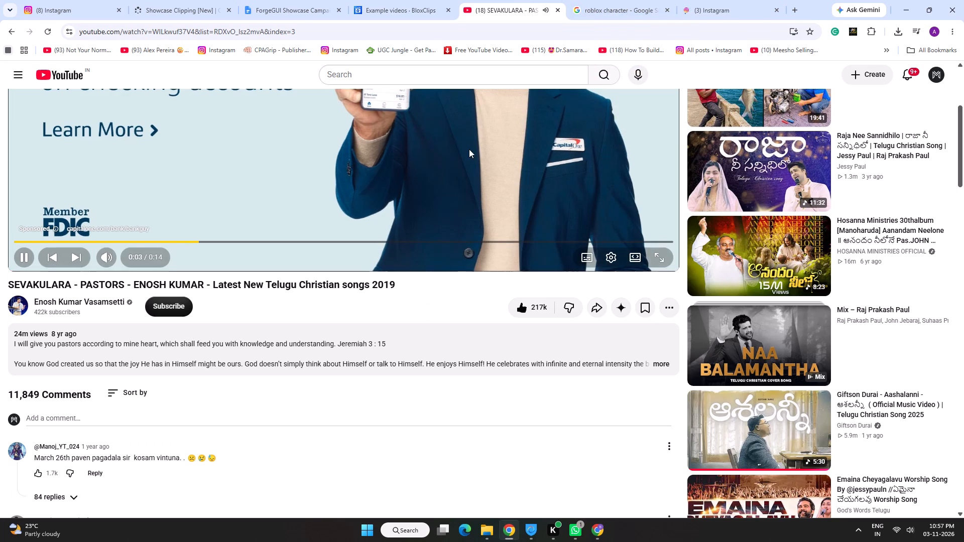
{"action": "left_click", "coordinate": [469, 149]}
Glance over the BloxClips example videos and ForgeGUI campaign guide, and return to the Showcase Clipping [New] campaign page.
{"action": "left_click", "coordinate": [405, 0]}
{"action": "left_click", "coordinate": [279, 2]}
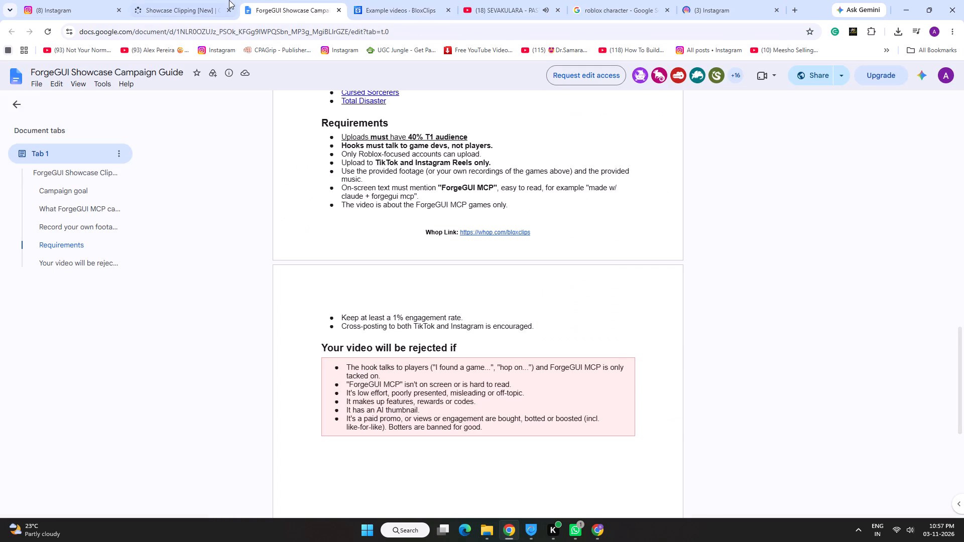
{"action": "left_click", "coordinate": [190, 0]}
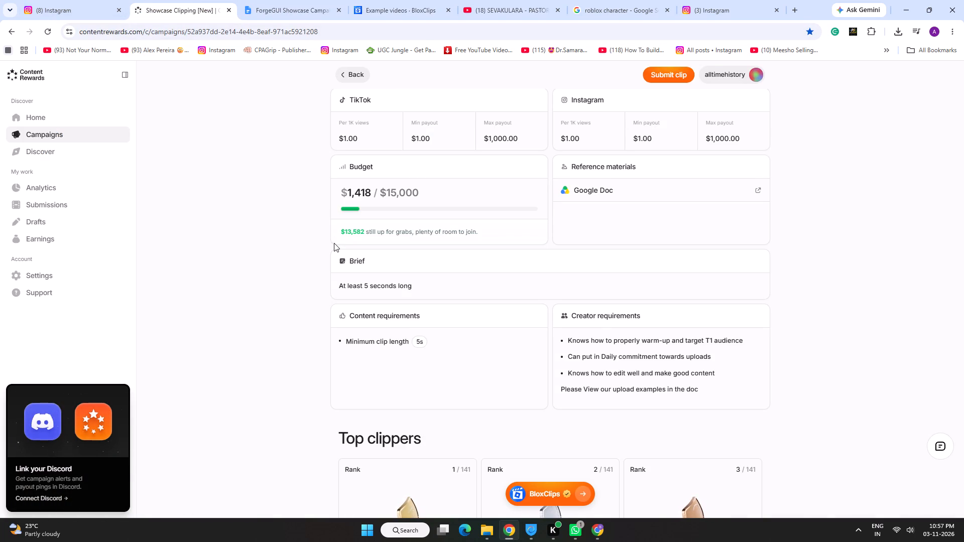
Return to Content Rewards and open the list of your own campaigns.
{"action": "scroll", "coordinate": [334, 243], "scroll_direction": "up", "scroll_amount": 5}
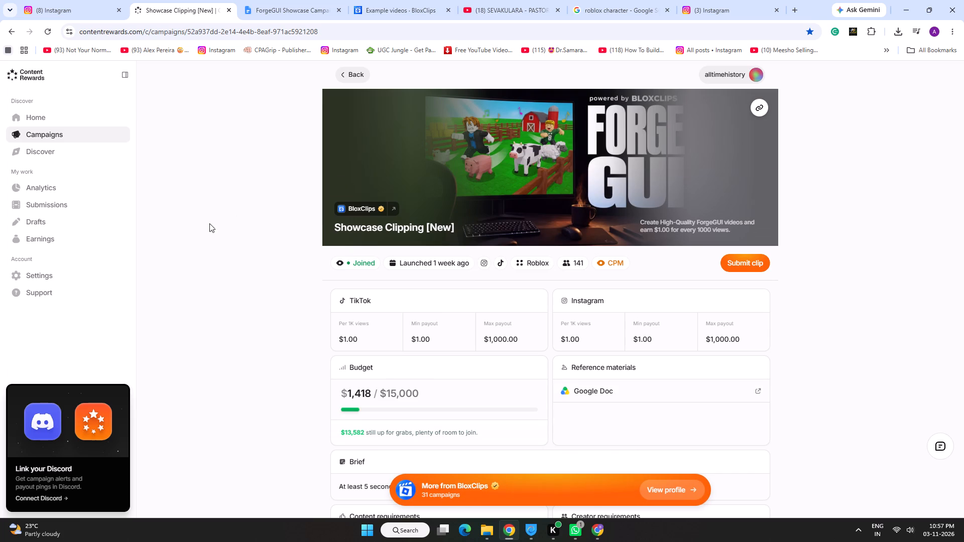
{"action": "left_click", "coordinate": [57, 137]}
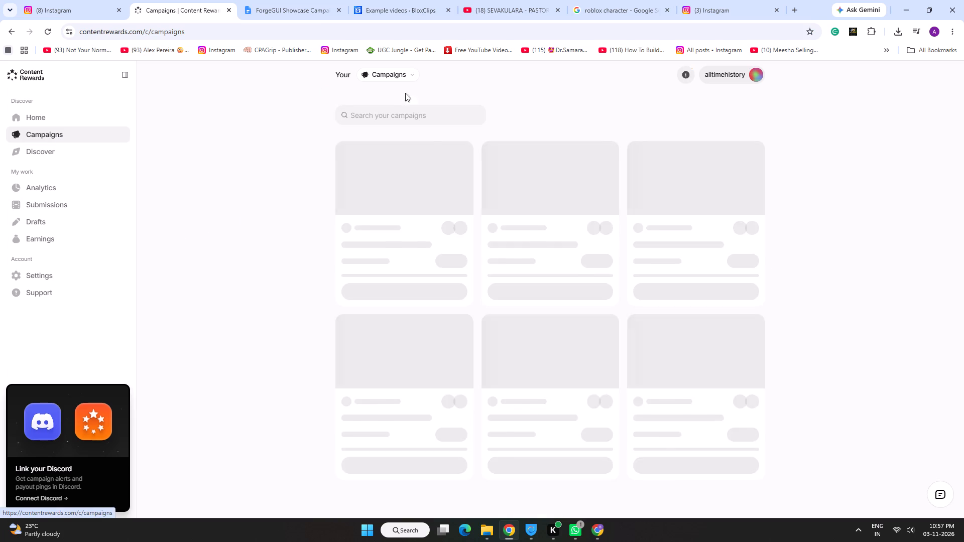
Open the BloxClips Showcase Clipping [New] campaign and look over its details, content and creator requirements, and top clippers.
{"action": "scroll", "coordinate": [505, 218], "scroll_direction": "down", "scroll_amount": 1}
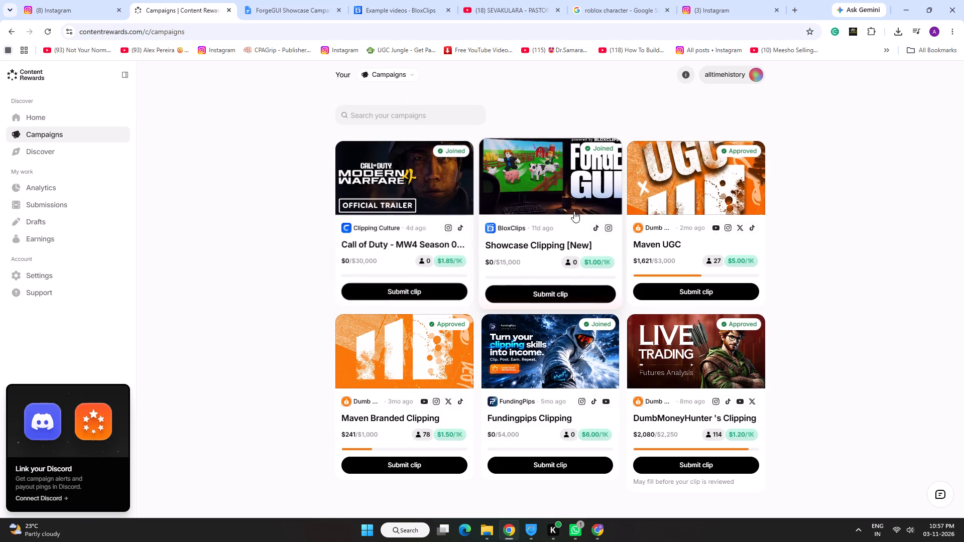
{"action": "left_click", "coordinate": [570, 196]}
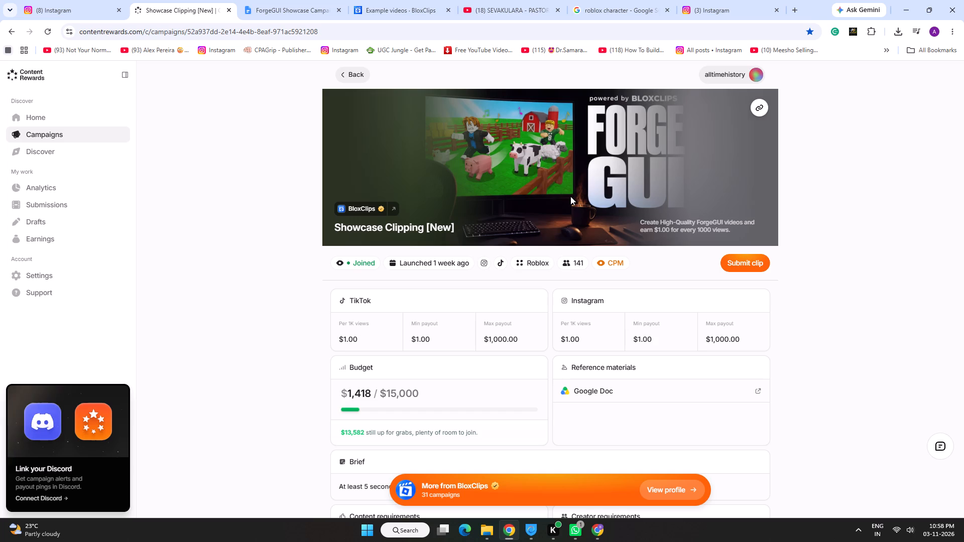
{"action": "triple_click", "coordinate": [610, 265]}
{"action": "left_click", "coordinate": [610, 265]}
{"action": "left_click", "coordinate": [664, 274]}
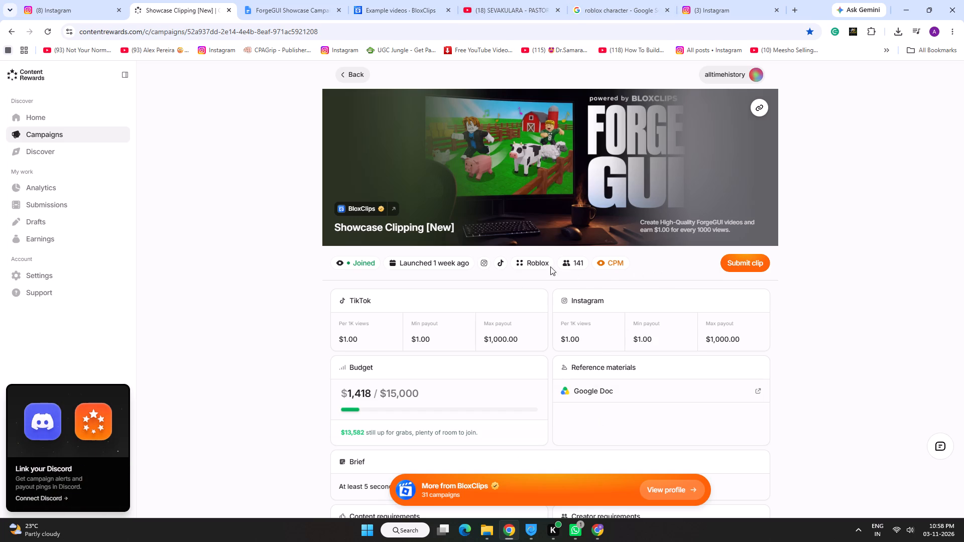
{"action": "left_click", "coordinate": [542, 265]}
{"action": "left_click", "coordinate": [649, 263]}
{"action": "scroll", "coordinate": [638, 267], "scroll_direction": "down", "scroll_amount": 6}
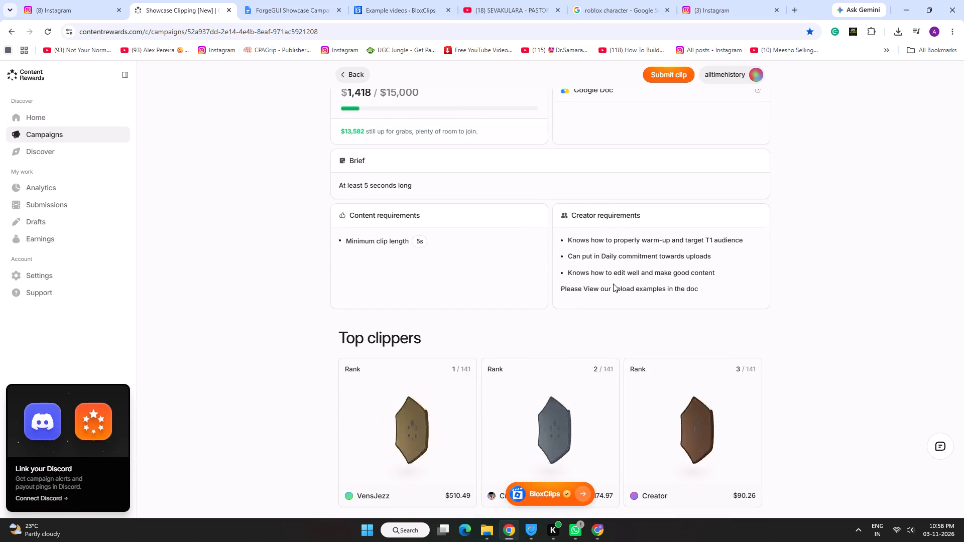
{"action": "scroll", "coordinate": [613, 276], "scroll_direction": "down", "scroll_amount": 5}
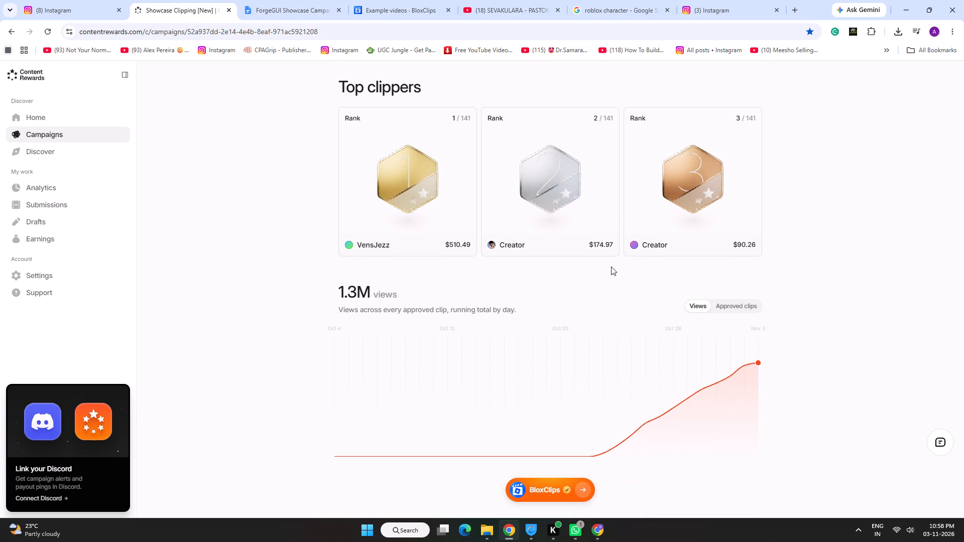
{"action": "left_click", "coordinate": [497, 244]}
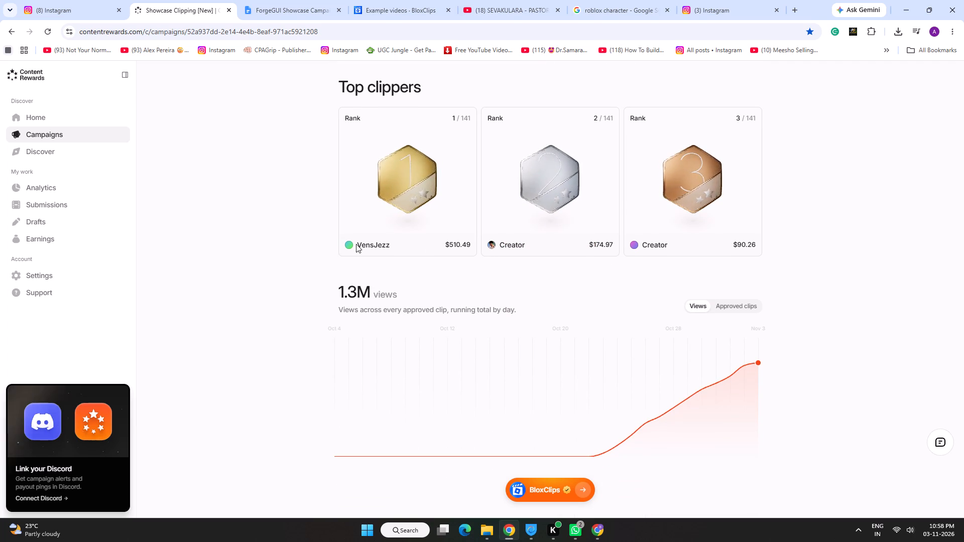
{"action": "left_click", "coordinate": [356, 244]}
{"action": "left_click_drag", "start_coordinate": [356, 244], "coordinate": [395, 236]}
{"action": "left_click", "coordinate": [271, 272]}
Open your own clip submissions on Content Rewards.
{"action": "left_click", "coordinate": [44, 212]}
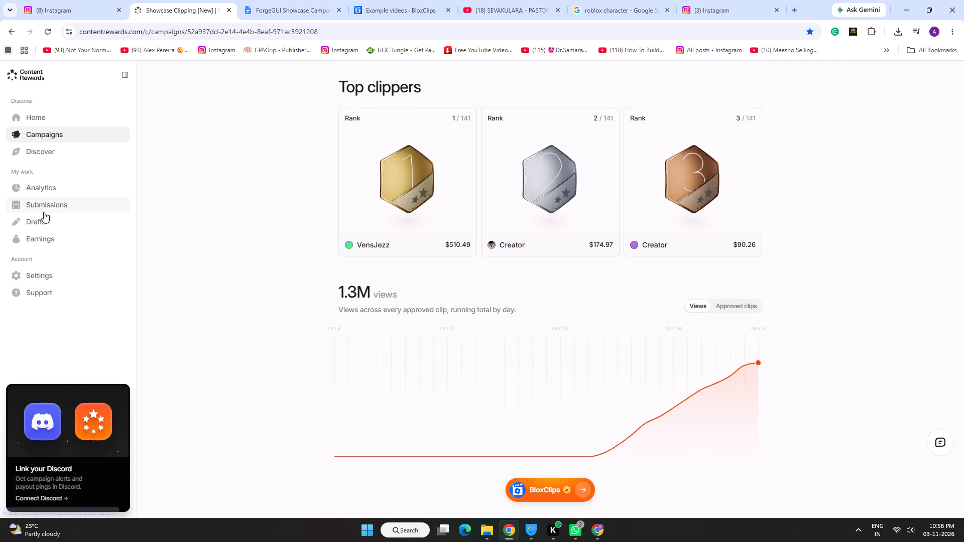
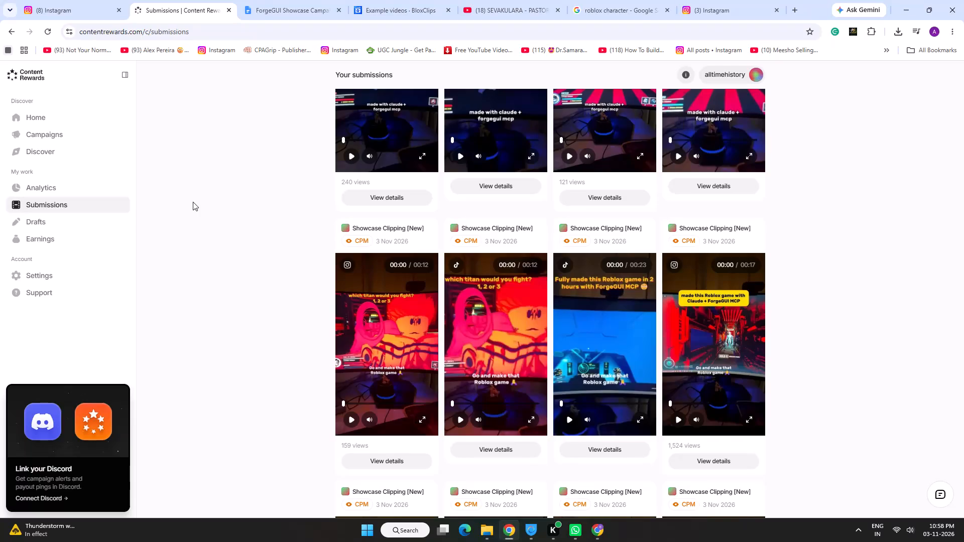
Return to the top of your pending submissions, then switch to the open Instagram reel and toggle its playback.
{"action": "scroll", "coordinate": [193, 202], "scroll_direction": "up", "scroll_amount": 6}
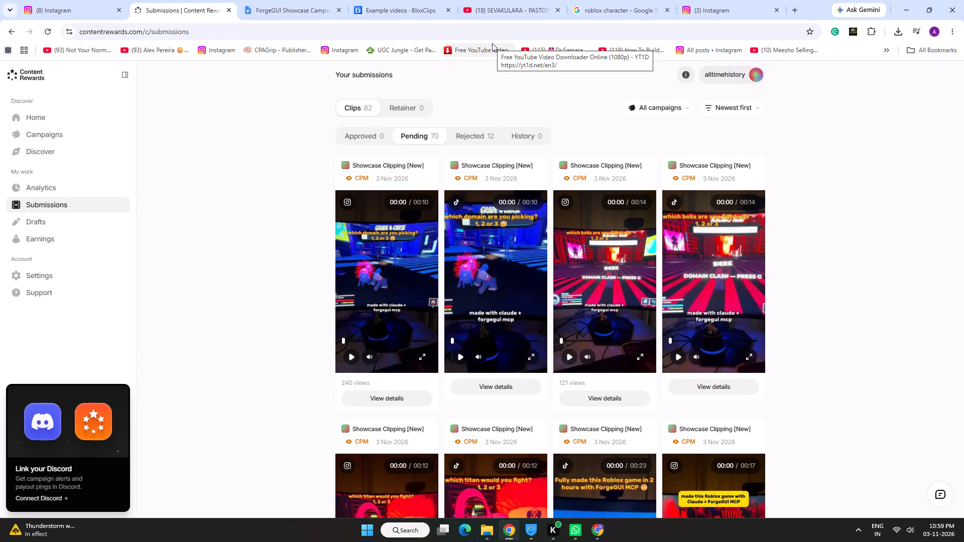
{"action": "left_click", "coordinate": [90, 14]}
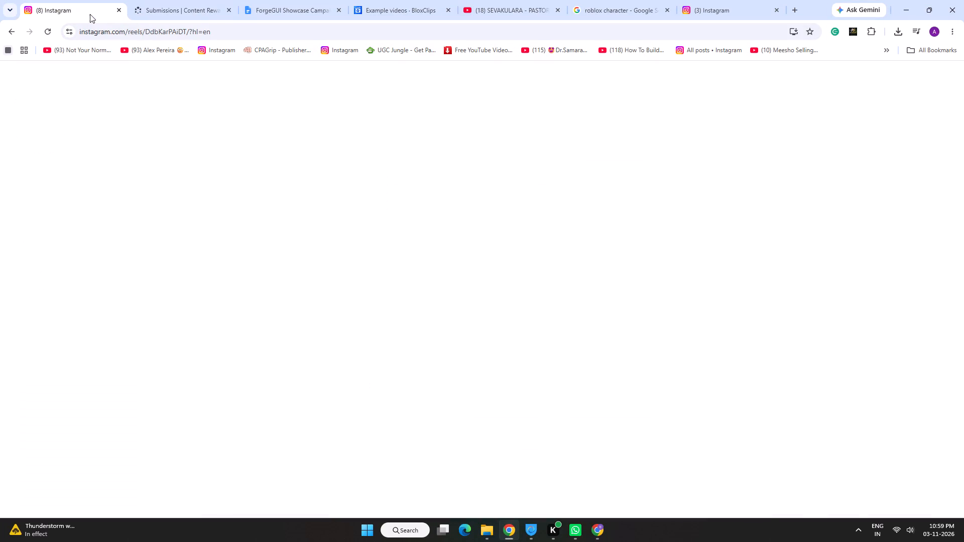
{"action": "left_click", "coordinate": [499, 257]}
{"action": "left_click", "coordinate": [499, 257]}
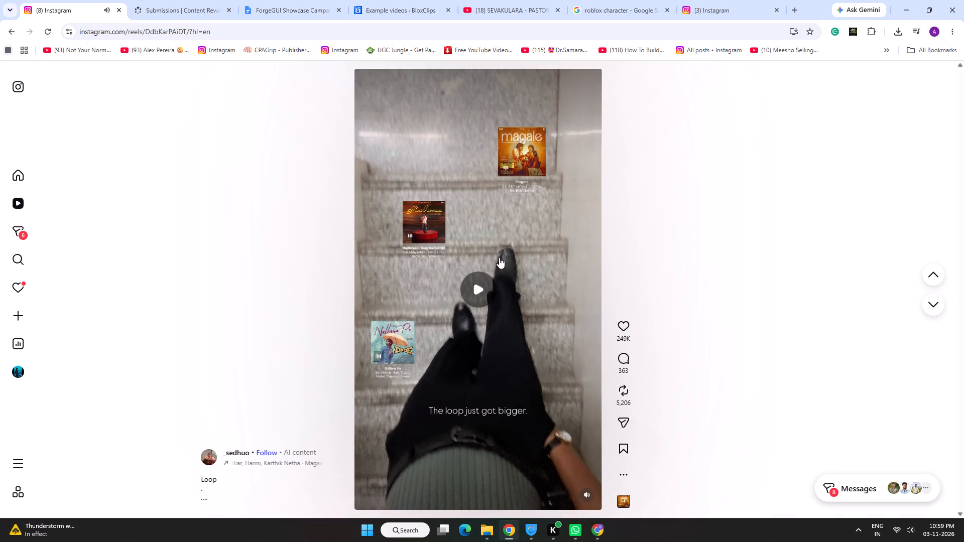
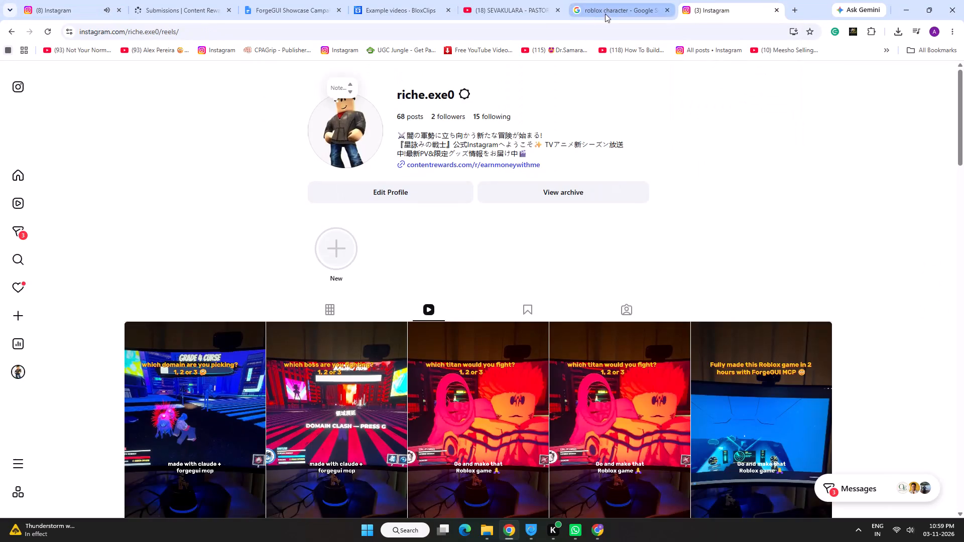
{"action": "scroll", "coordinate": [492, 166], "scroll_direction": "down", "scroll_amount": 4}
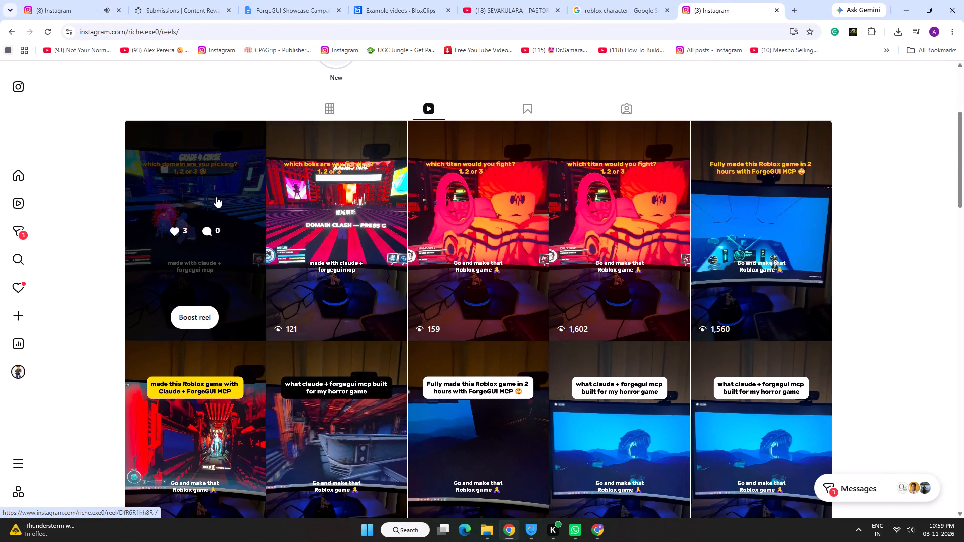
{"action": "left_click", "coordinate": [606, 0]}
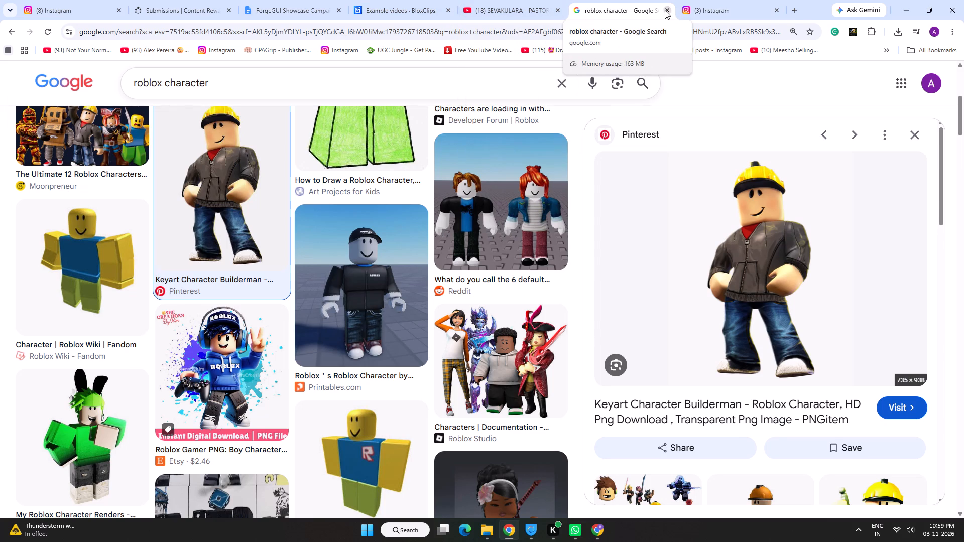
{"action": "left_click", "coordinate": [667, 10]}
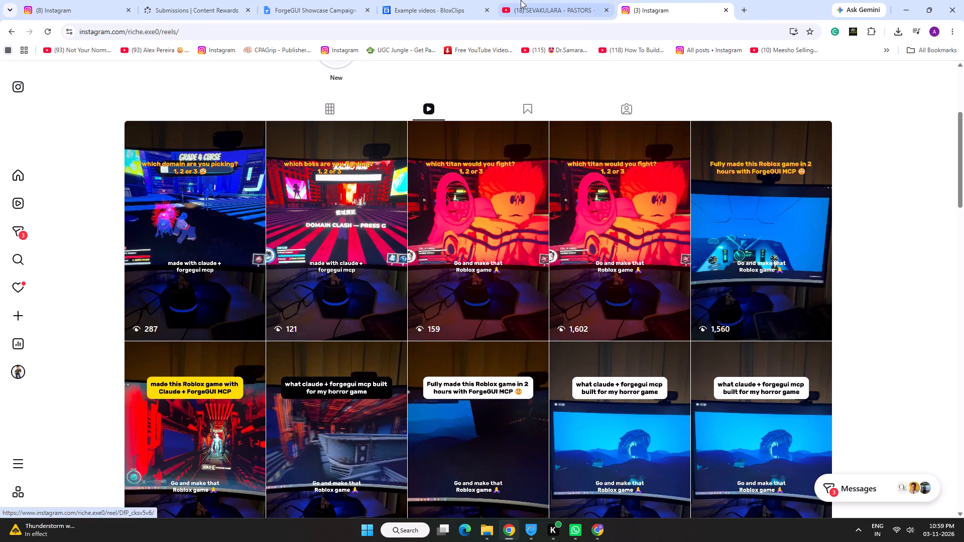
Go back to the BloxClips example videos page showing the Titan Slayers format and clips.
{"action": "left_click", "coordinate": [523, 0]}
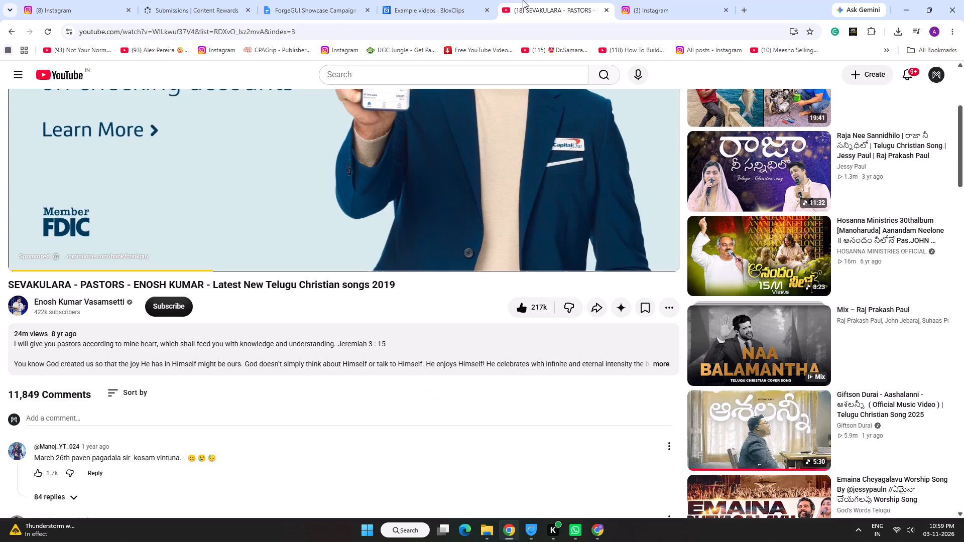
{"action": "scroll", "coordinate": [436, 267], "scroll_direction": "up", "scroll_amount": 7}
{"action": "left_click", "coordinate": [469, 0]}
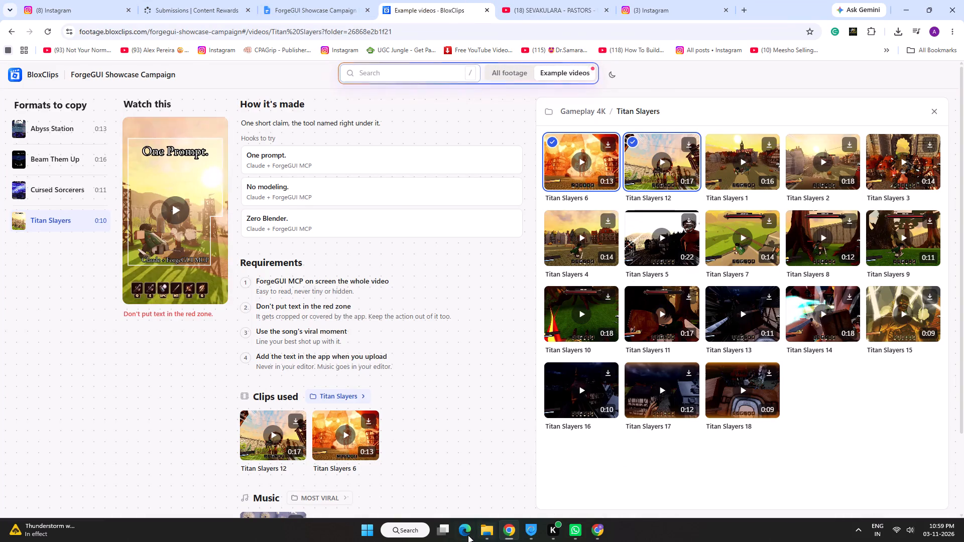
Check the Downloads folder in File Explorer with its file list refreshed, and minimise the window.
{"action": "left_click", "coordinate": [481, 537]}
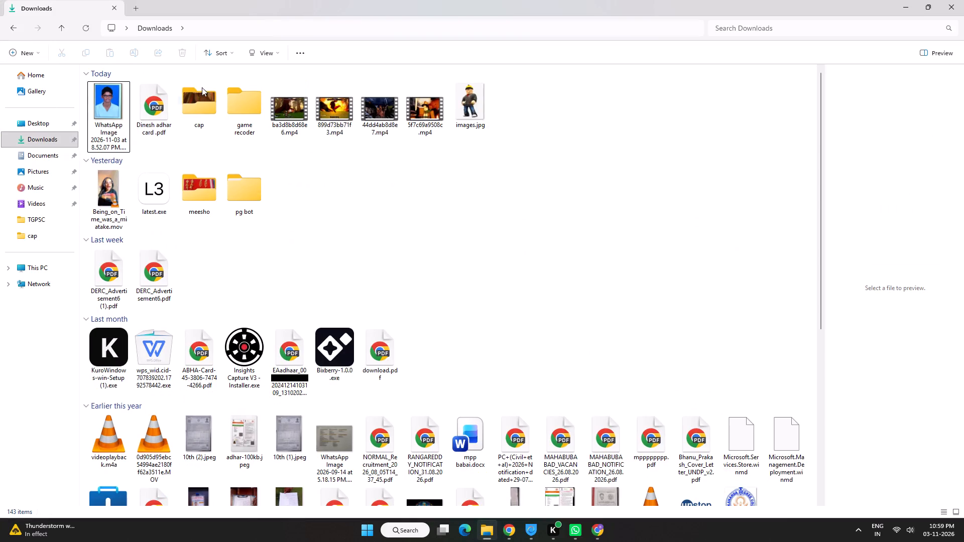
{"action": "double_click", "coordinate": [86, 25]}
{"action": "triple_click", "coordinate": [86, 25]}
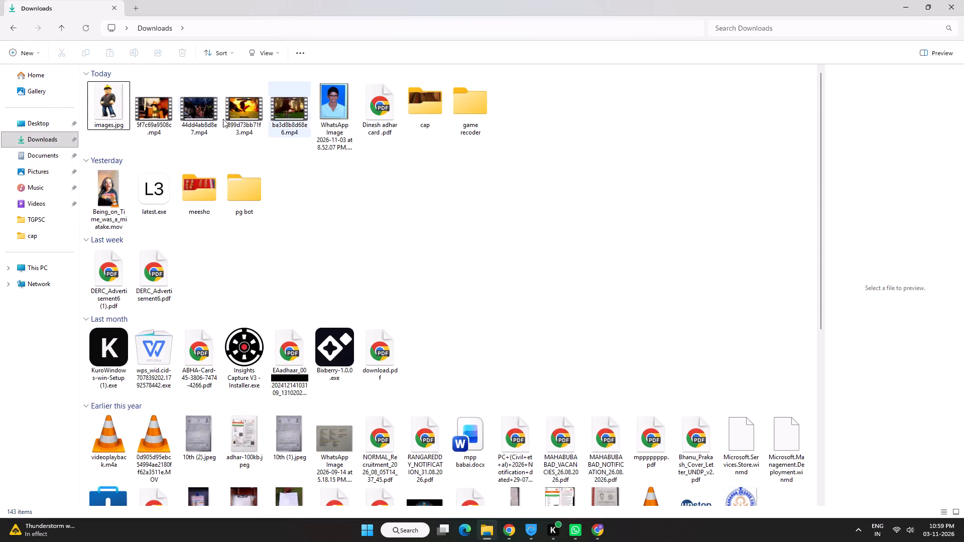
{"action": "left_click", "coordinate": [905, 4]}
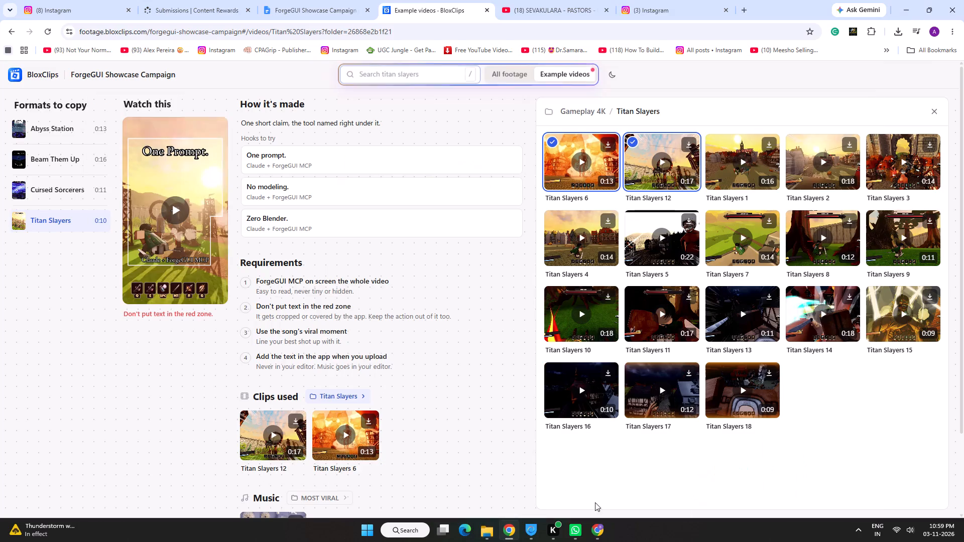
Launch CapCut, open project 1101 without relinking its media files, and reposition the editor window beside the player.
{"action": "left_click", "coordinate": [366, 525]}
{"action": "left_click", "coordinate": [531, 535]}
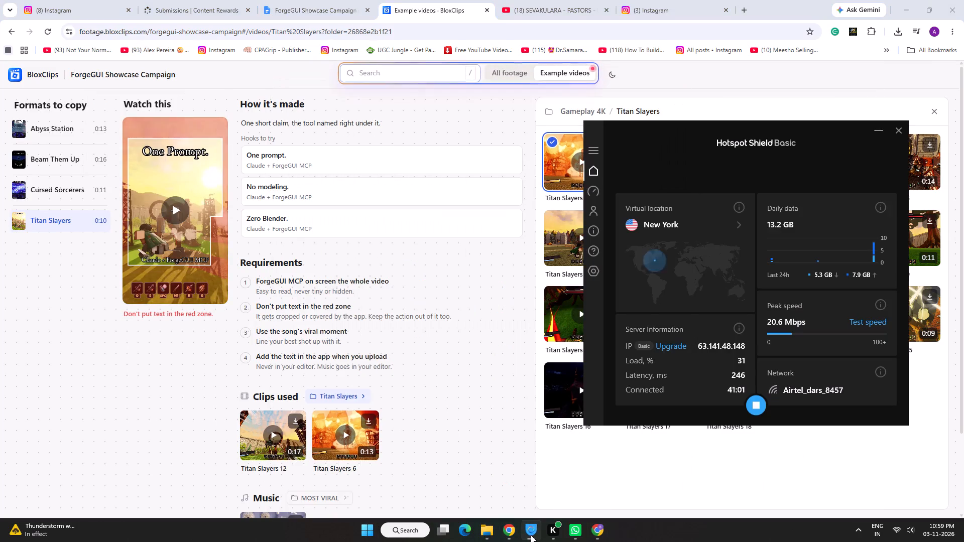
{"action": "left_click", "coordinate": [377, 527]}
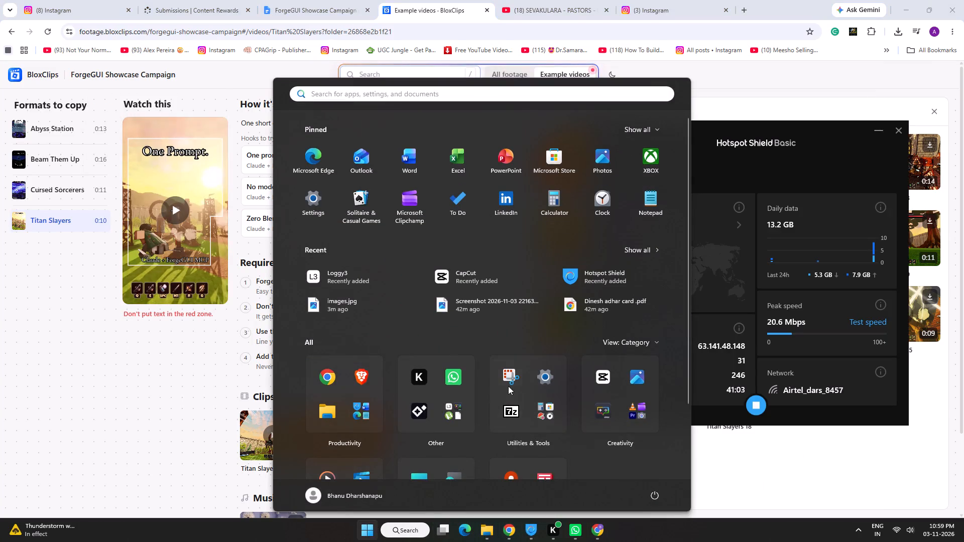
{"action": "left_click", "coordinate": [595, 374]}
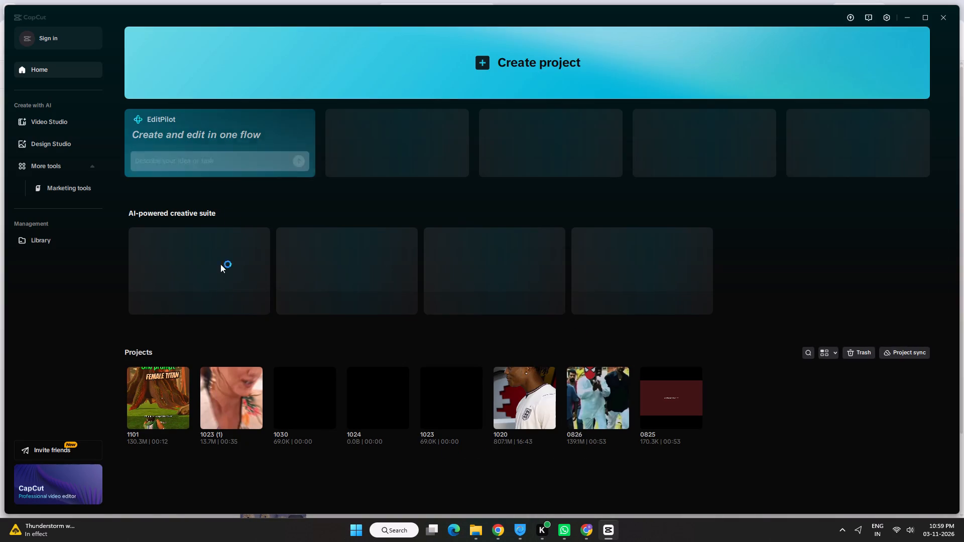
{"action": "left_click", "coordinate": [187, 395]}
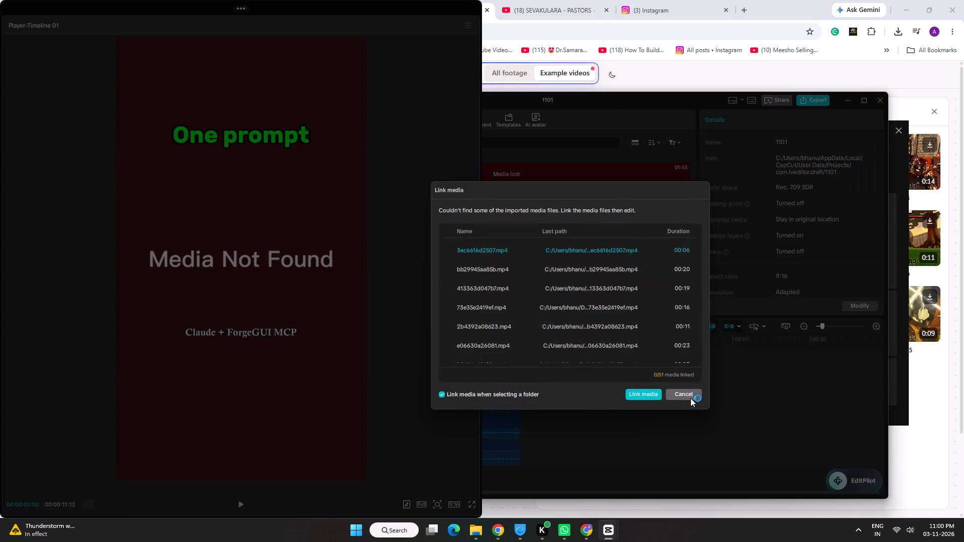
{"action": "left_click", "coordinate": [690, 396]}
{"action": "left_click_drag", "start_coordinate": [553, 104], "coordinate": [759, 95]}
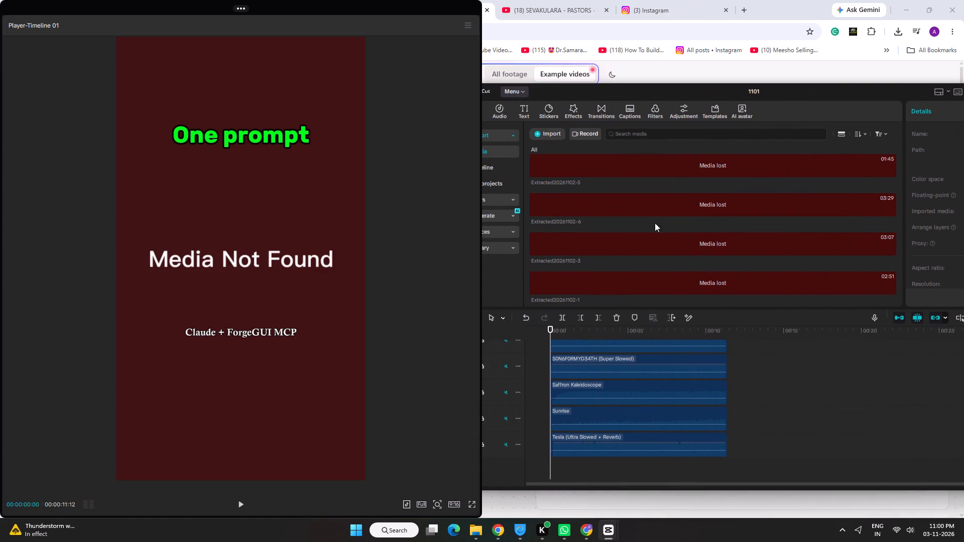
Mute the Oasis (Club Mix) audio track in the timeline.
{"action": "scroll", "coordinate": [624, 350], "scroll_direction": "up", "scroll_amount": 20}
{"action": "scroll", "coordinate": [624, 350], "scroll_direction": "up", "scroll_amount": 11}
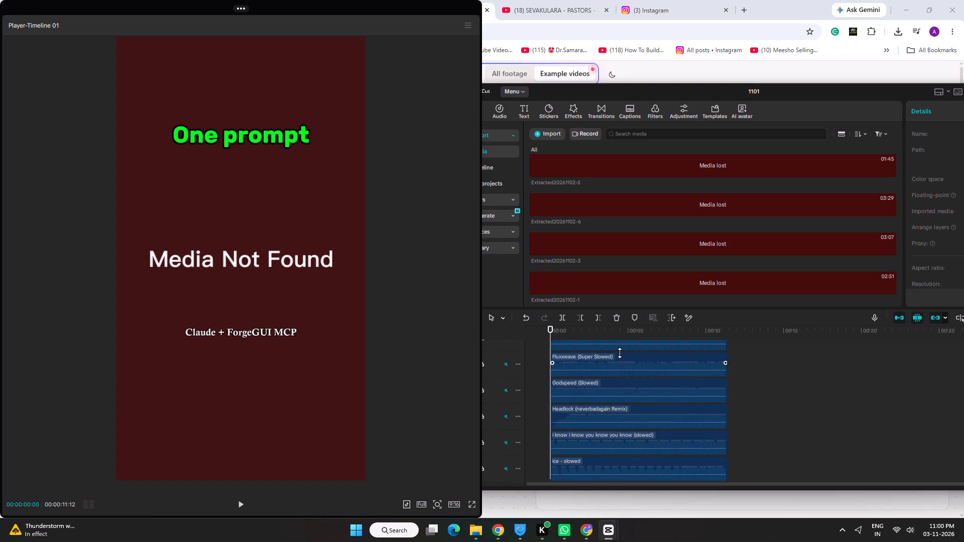
{"action": "scroll", "coordinate": [620, 353], "scroll_direction": "up", "scroll_amount": 18}
{"action": "scroll", "coordinate": [620, 353], "scroll_direction": "down", "scroll_amount": 20}
{"action": "scroll", "coordinate": [620, 353], "scroll_direction": "down", "scroll_amount": 10}
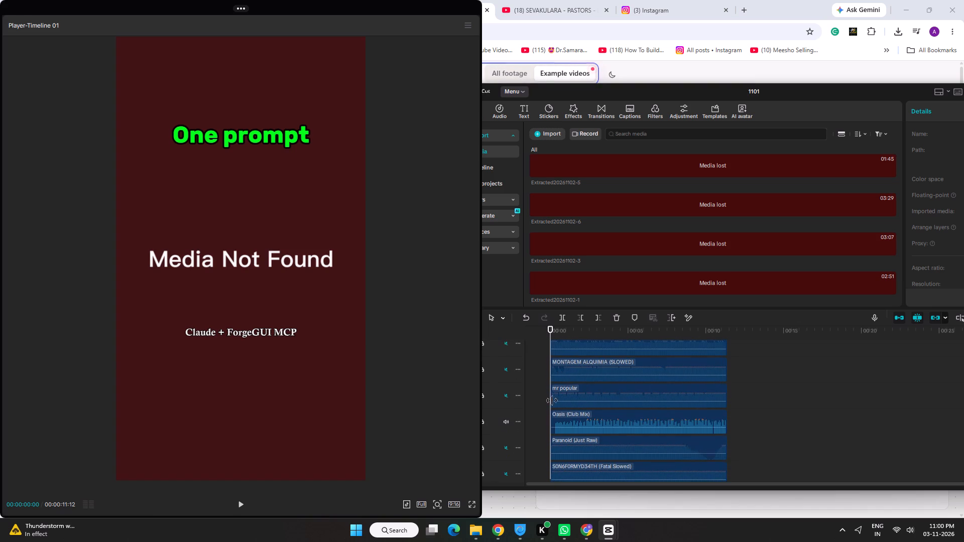
{"action": "scroll", "coordinate": [552, 400], "scroll_direction": "down", "scroll_amount": 6}
{"action": "left_click", "coordinate": [506, 420]}
Import the Female Titan gameplay video from the device and replace the lost main-track clip with it, keeping the original video effect.
{"action": "scroll", "coordinate": [535, 401], "scroll_direction": "up", "scroll_amount": 7}
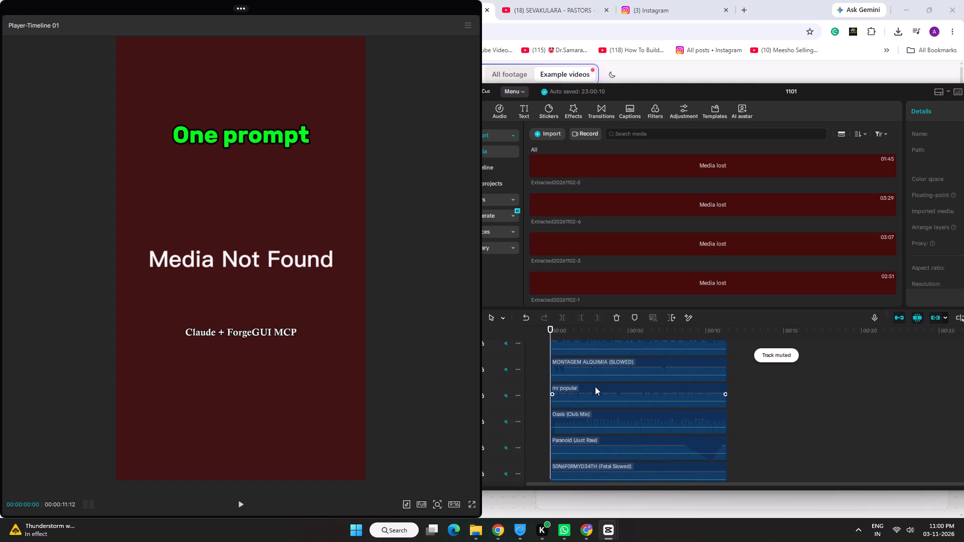
{"action": "scroll", "coordinate": [595, 386], "scroll_direction": "up", "scroll_amount": 20}
{"action": "scroll", "coordinate": [595, 386], "scroll_direction": "up", "scroll_amount": 17}
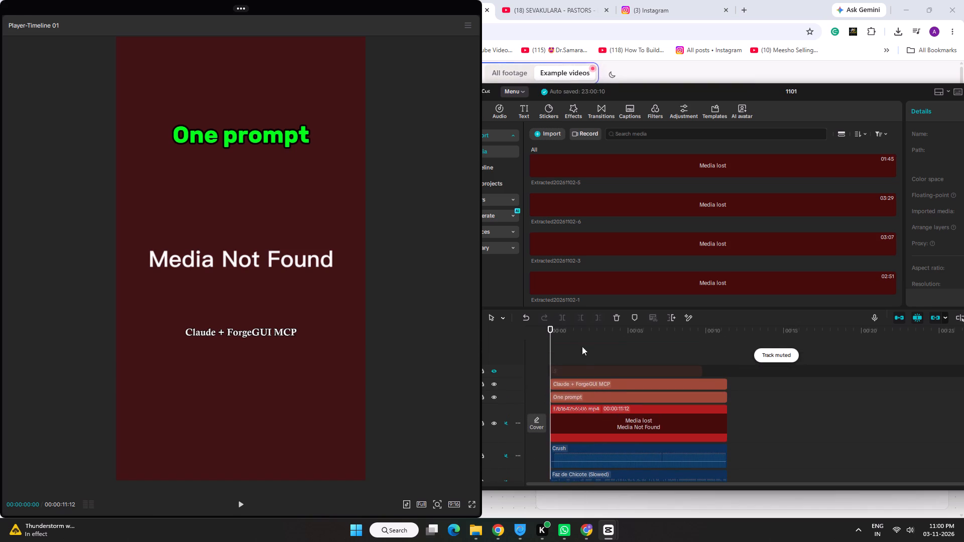
{"action": "left_click_drag", "start_coordinate": [582, 331], "coordinate": [594, 332]}
{"action": "left_click", "coordinate": [551, 134]}
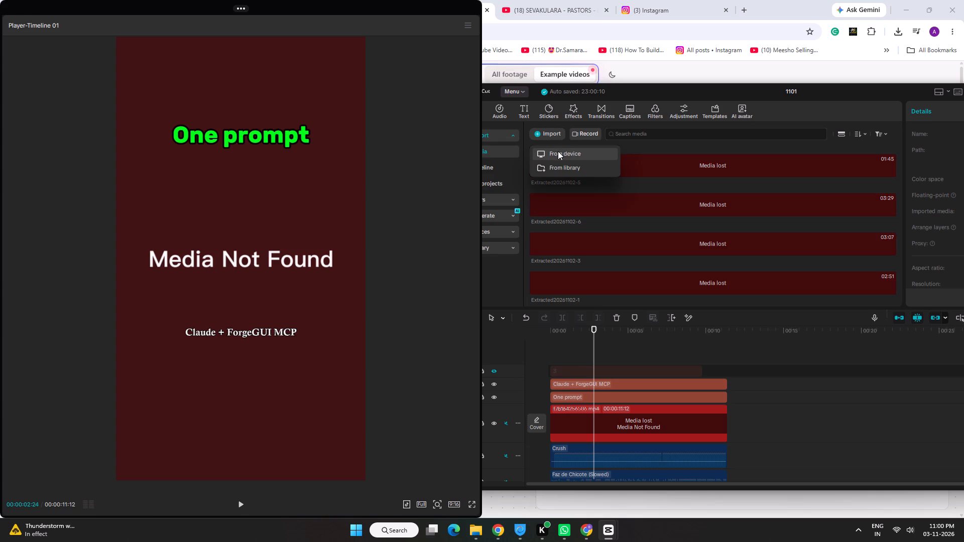
{"action": "left_click", "coordinate": [558, 151]}
{"action": "double_click", "coordinate": [781, 195]}
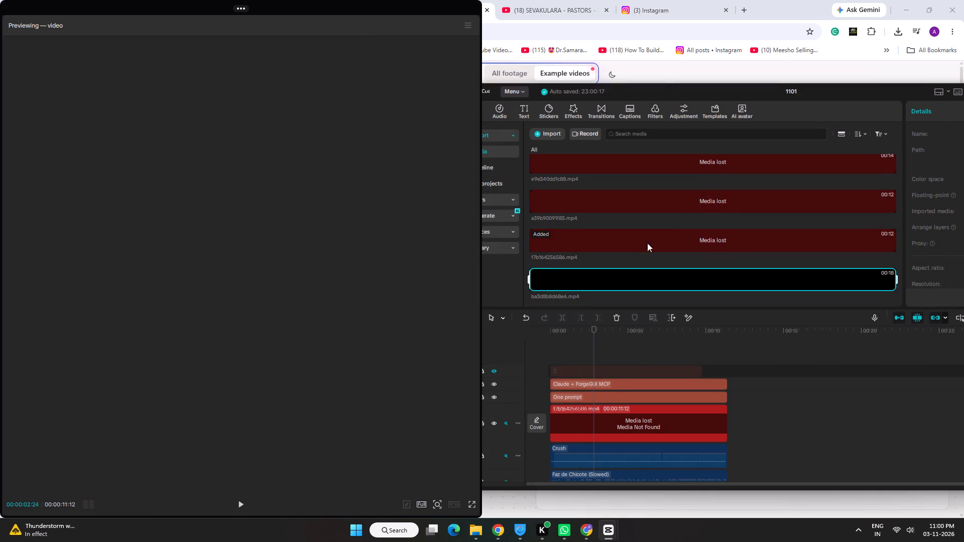
{"action": "left_click_drag", "start_coordinate": [628, 276], "coordinate": [604, 413]}
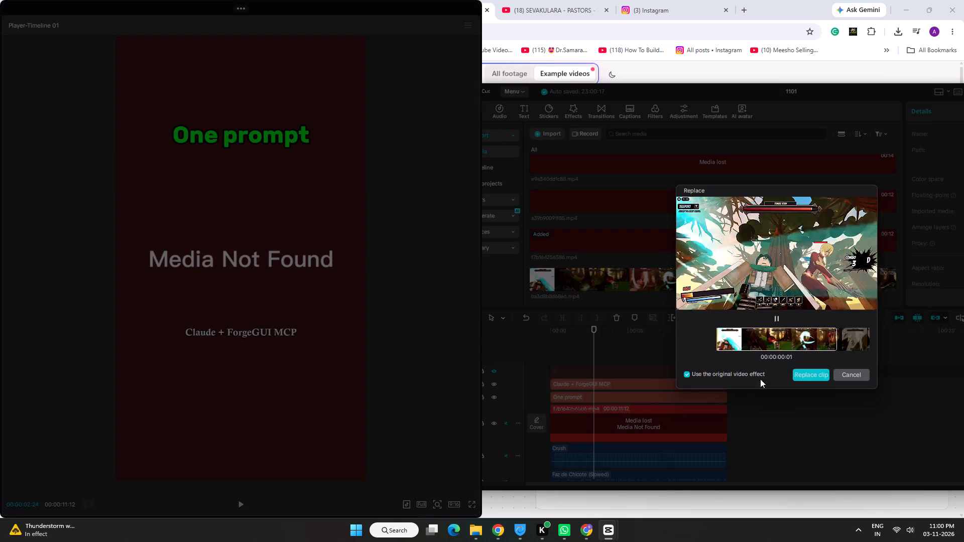
{"action": "left_click", "coordinate": [806, 370]}
Extend the replaced gameplay clip on the main track to 00:00:17:24.
{"action": "left_click", "coordinate": [667, 422]}
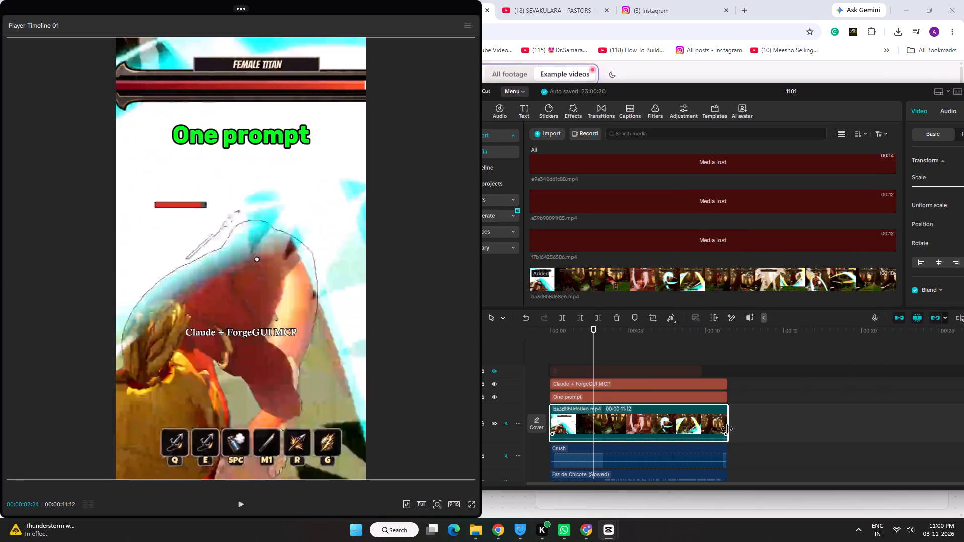
{"action": "left_click_drag", "start_coordinate": [727, 429], "coordinate": [887, 426]}
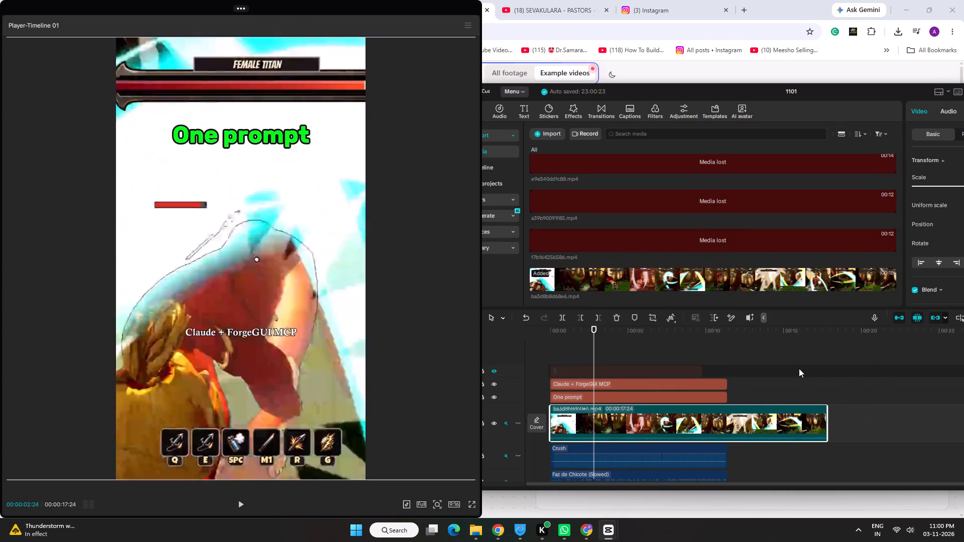
Extend both text captions and all the audio tracks together to match the end of the gameplay clip.
{"action": "scroll", "coordinate": [784, 345], "scroll_direction": "down", "scroll_amount": 4}
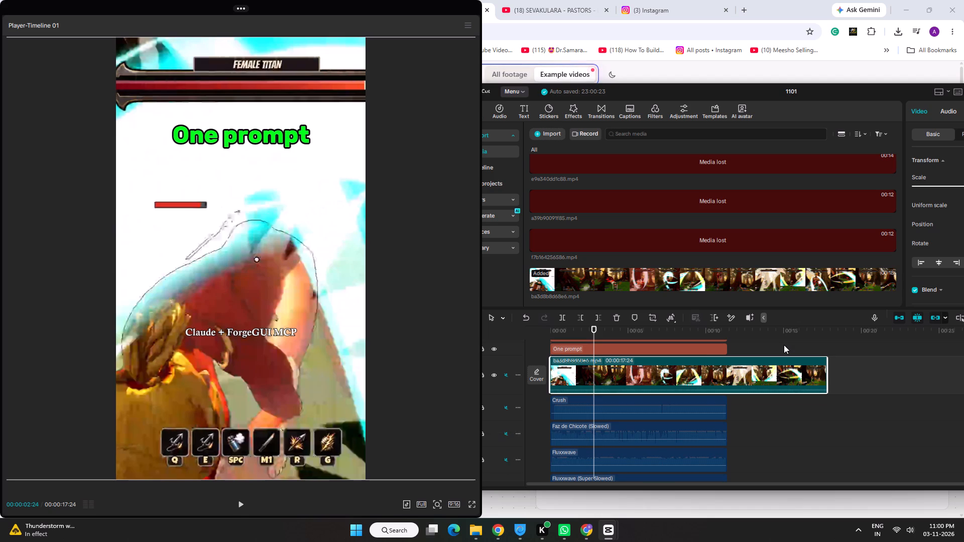
{"action": "scroll", "coordinate": [784, 345], "scroll_direction": "down", "scroll_amount": 6}
{"action": "scroll", "coordinate": [784, 345], "scroll_direction": "up", "scroll_amount": 9}
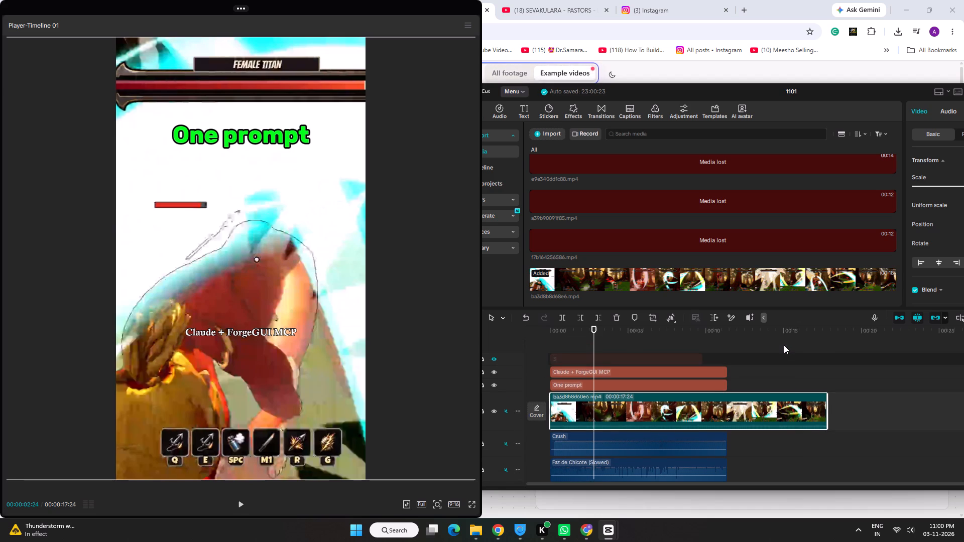
{"action": "key", "text": "ctrl+a"}
{"action": "left_click", "coordinate": [684, 360], "text": "ctrl"}
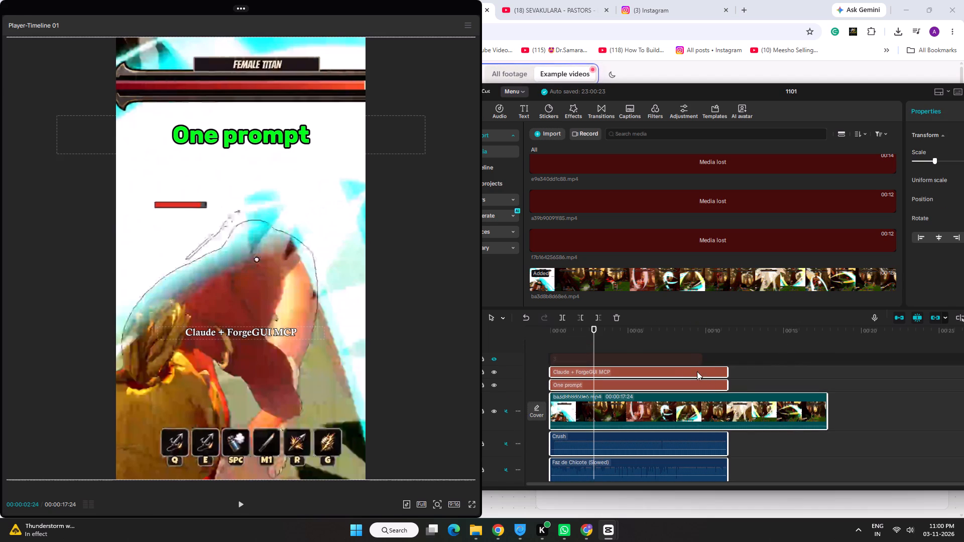
{"action": "left_click", "coordinate": [732, 415], "text": "ctrl"}
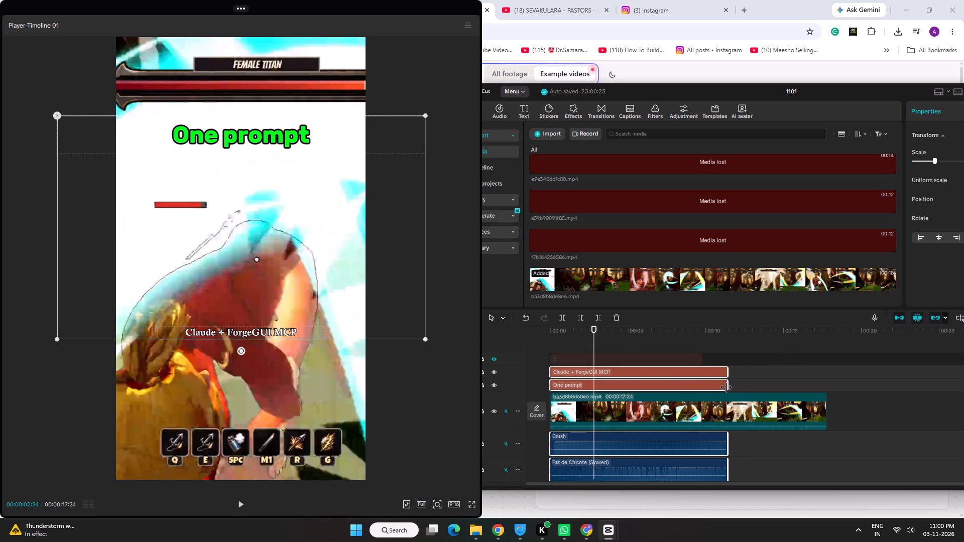
{"action": "left_click_drag", "start_coordinate": [726, 387], "coordinate": [823, 393]}
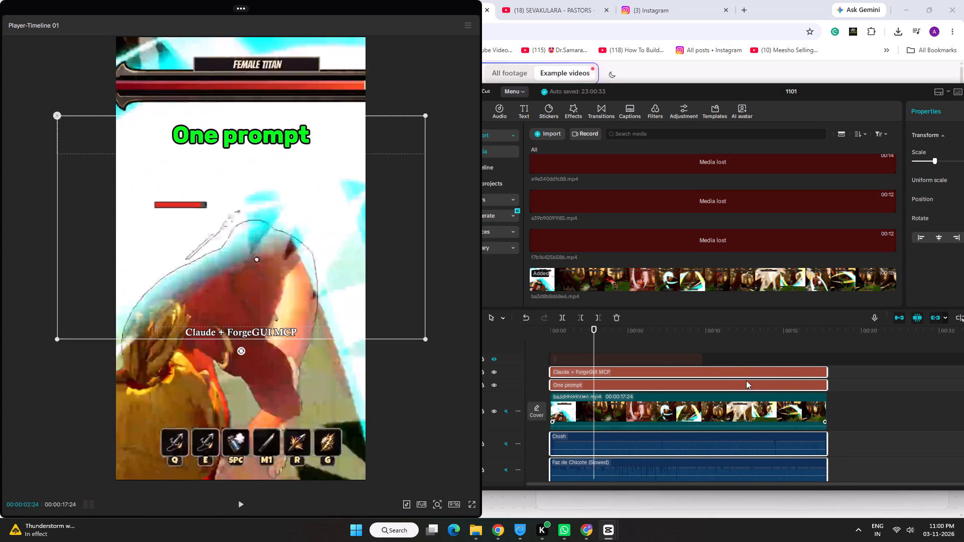
Play back parts of the opening seconds to check the new footage and captions, and return the playhead to the start.
{"action": "left_click_drag", "start_coordinate": [582, 334], "coordinate": [520, 343]}
{"action": "key", "text": "space"}
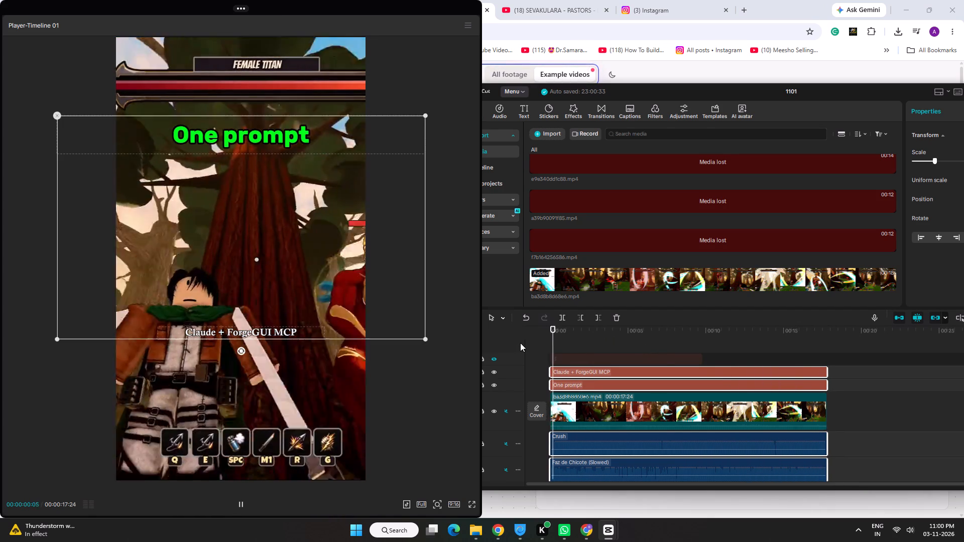
{"action": "left_click", "coordinate": [416, 388]}
{"action": "key", "text": "space"}
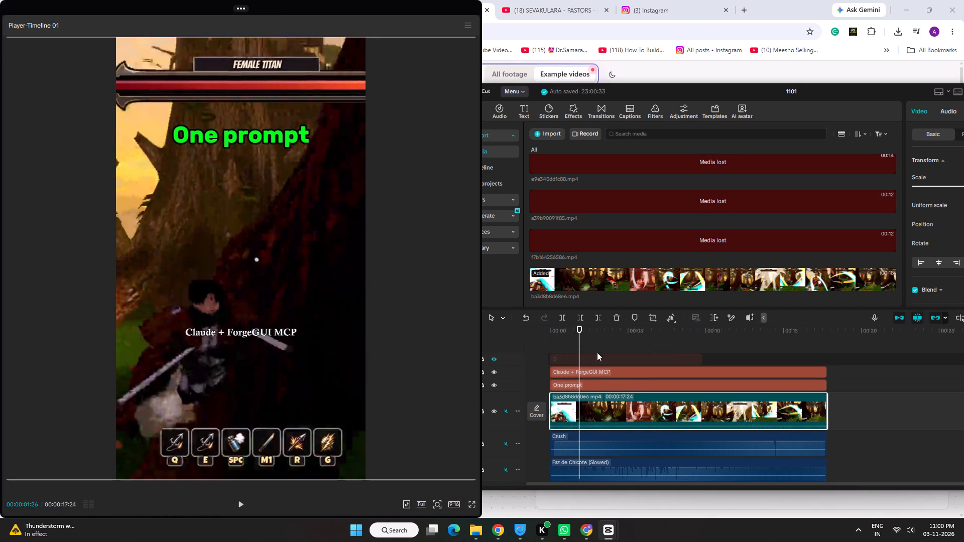
{"action": "left_click_drag", "start_coordinate": [577, 332], "coordinate": [601, 330]}
{"action": "key", "text": "space"}
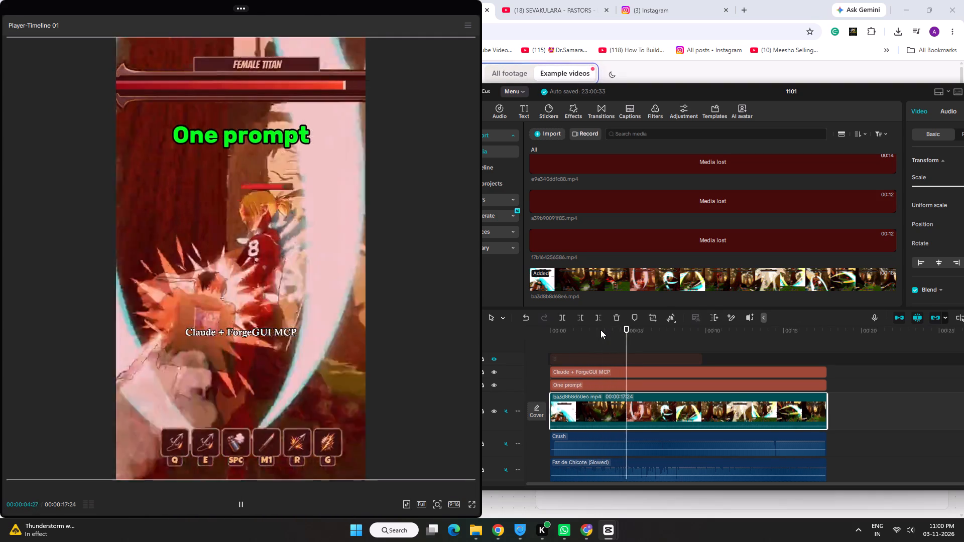
{"action": "left_click_drag", "start_coordinate": [605, 329], "coordinate": [518, 337]}
Audition the Tesla (Ultra Slowed + Reverb) and Sunrise tracks one at a time against the footage, muting each again.
{"action": "scroll", "coordinate": [596, 419], "scroll_direction": "down", "scroll_amount": 12}
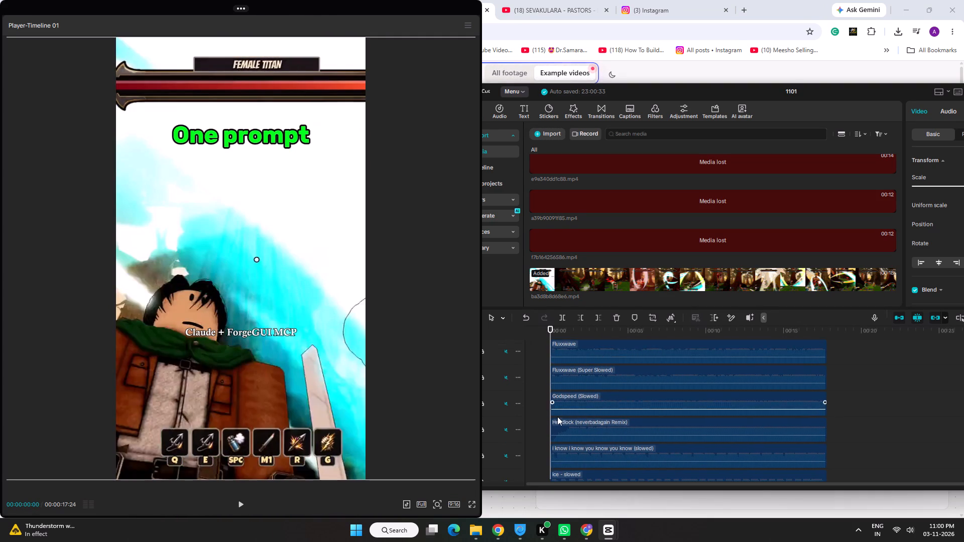
{"action": "scroll", "coordinate": [554, 418], "scroll_direction": "down", "scroll_amount": 20}
{"action": "scroll", "coordinate": [554, 418], "scroll_direction": "down", "scroll_amount": 20}
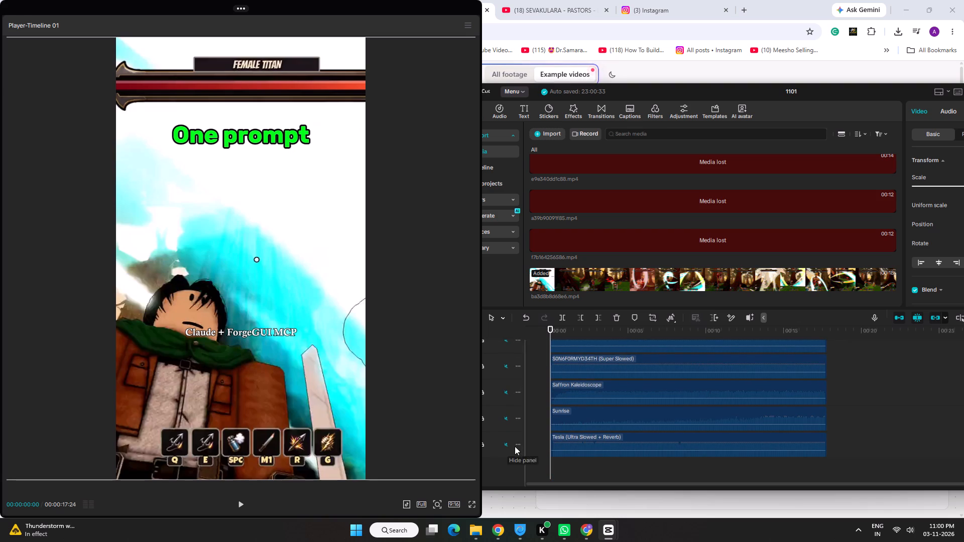
{"action": "left_click", "coordinate": [507, 445]}
{"action": "key", "text": "space"}
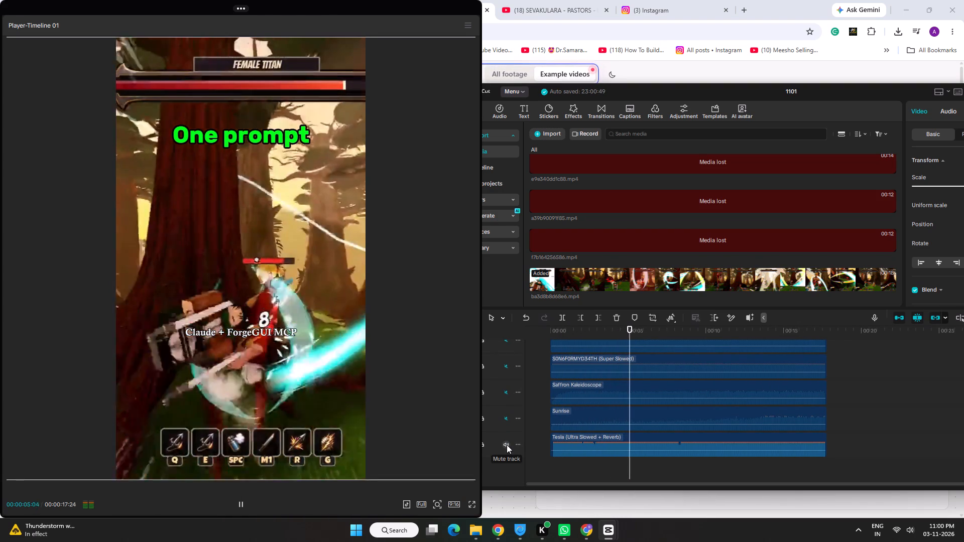
{"action": "key", "text": "space"}
{"action": "left_click", "coordinate": [507, 445]}
{"action": "left_click", "coordinate": [507, 419]}
{"action": "key", "text": "space"}
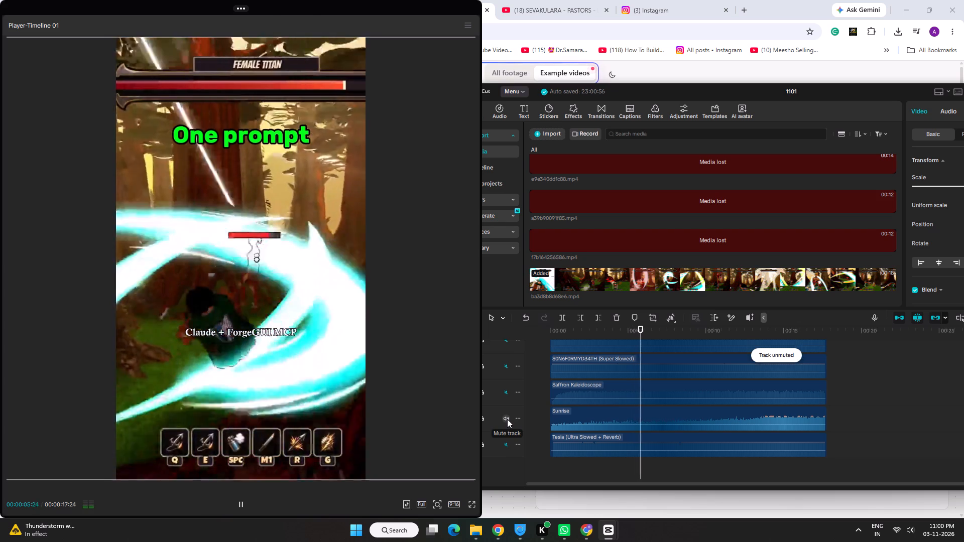
{"action": "key", "text": "space"}
{"action": "left_click", "coordinate": [507, 419]}
Audition the Saffron Kaleidoscope track from the start of the video, and mute it again.
{"action": "left_click", "coordinate": [507, 390]}
{"action": "key", "text": "space"}
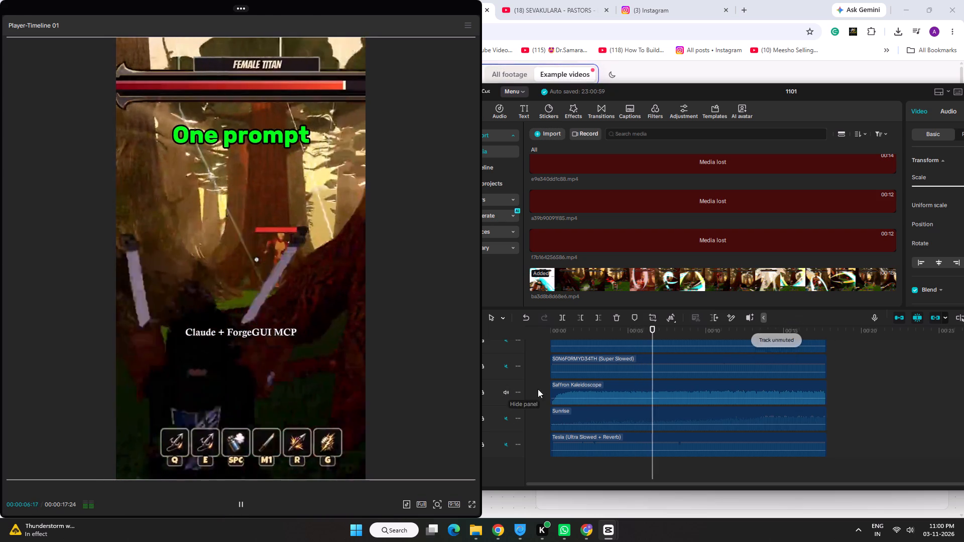
{"action": "left_click_drag", "start_coordinate": [617, 331], "coordinate": [593, 330]}
{"action": "key", "text": "space"}
{"action": "left_click_drag", "start_coordinate": [593, 330], "coordinate": [571, 334]}
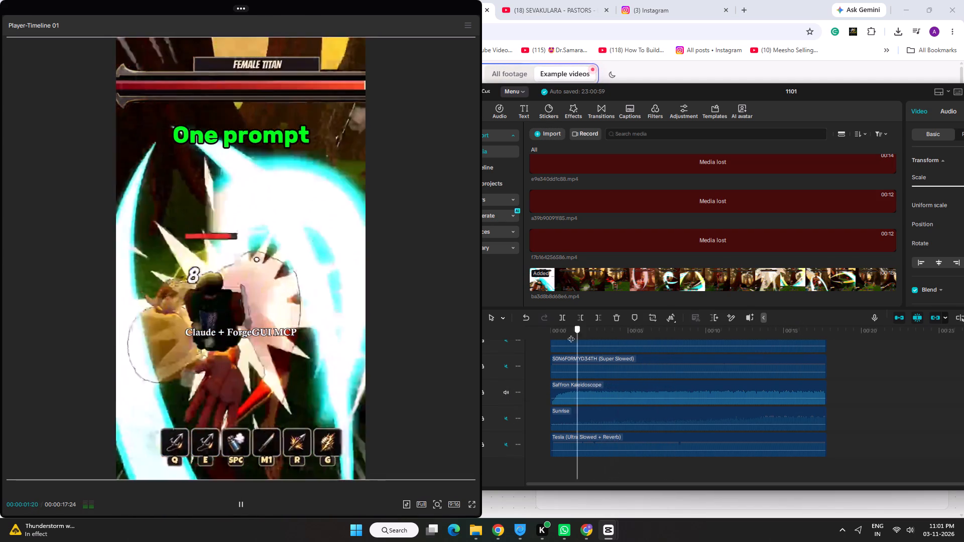
{"action": "left_click_drag", "start_coordinate": [571, 334], "coordinate": [551, 337]}
{"action": "key", "text": "space"}
{"action": "key", "text": "space"}
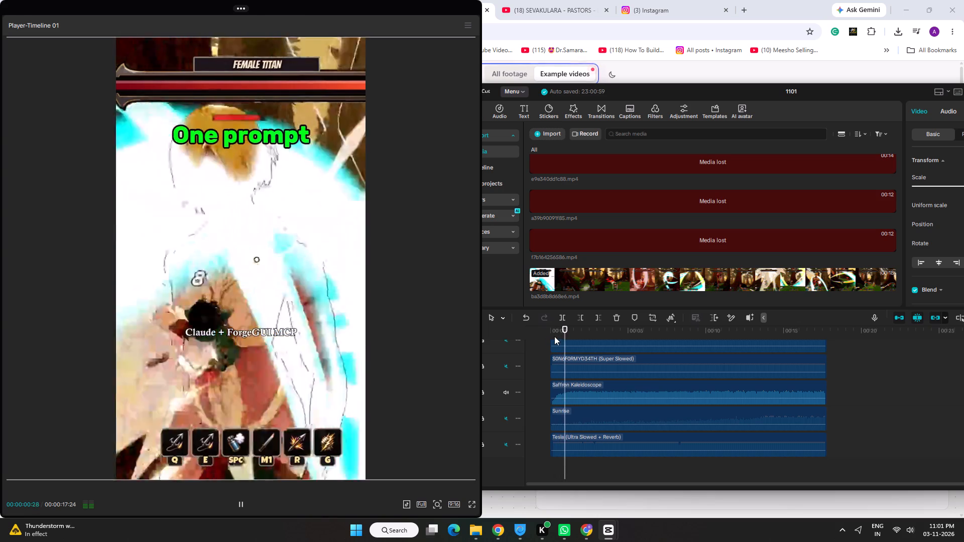
{"action": "key", "text": "space"}
{"action": "left_click", "coordinate": [504, 391]}
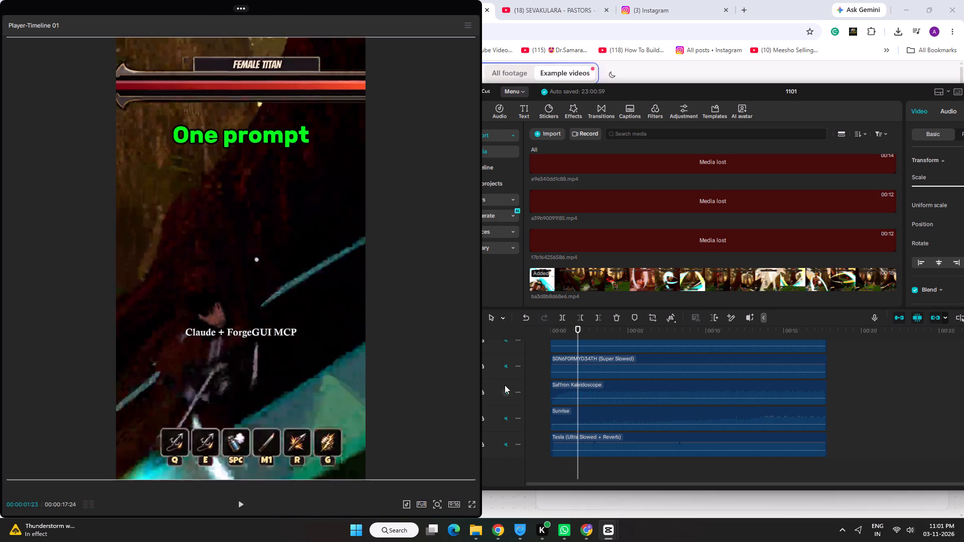
Audition the Super Slowed and Fatal Slowed versions of S0N6F0RMYD34TH against the footage, muting each again.
{"action": "left_click", "coordinate": [507, 369]}
{"action": "key", "text": "space"}
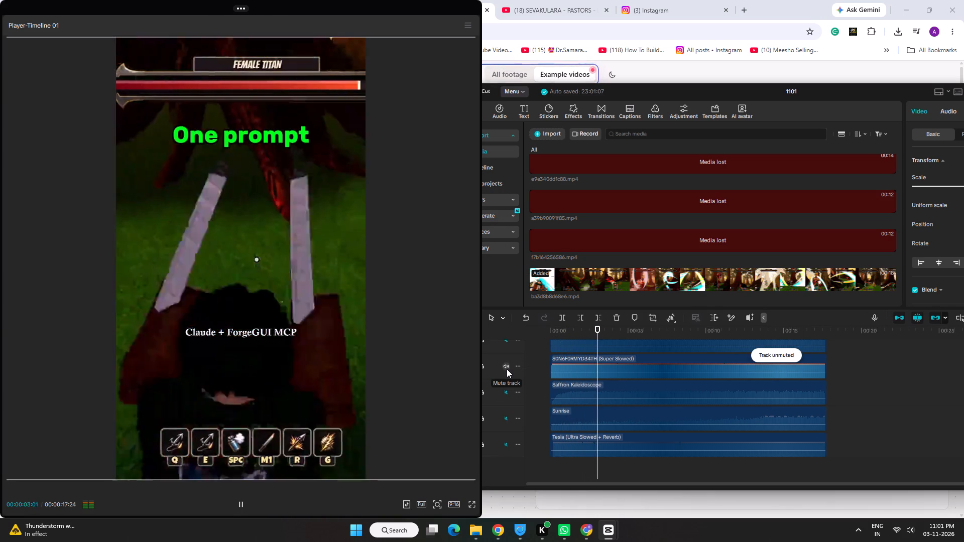
{"action": "key", "text": "space"}
{"action": "key", "text": "space"}
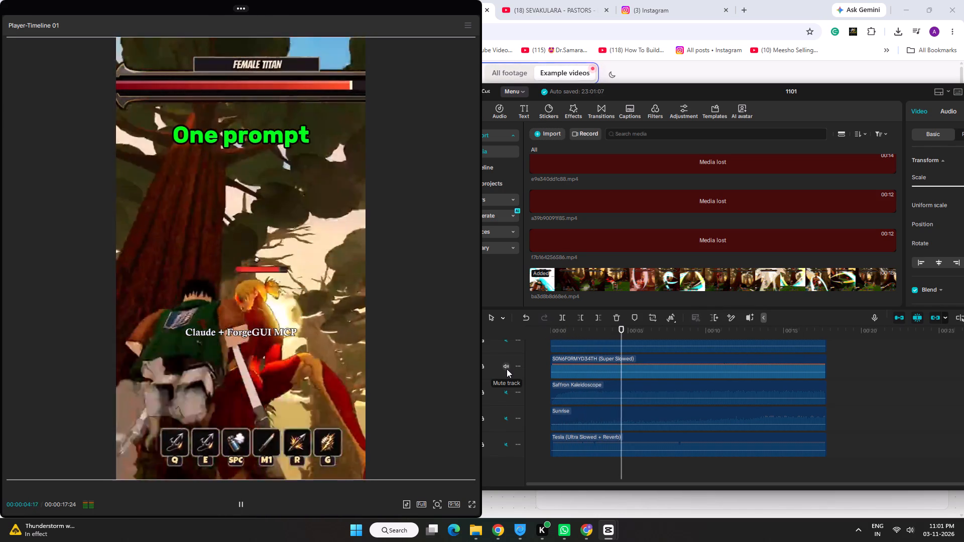
{"action": "key", "text": "space"}
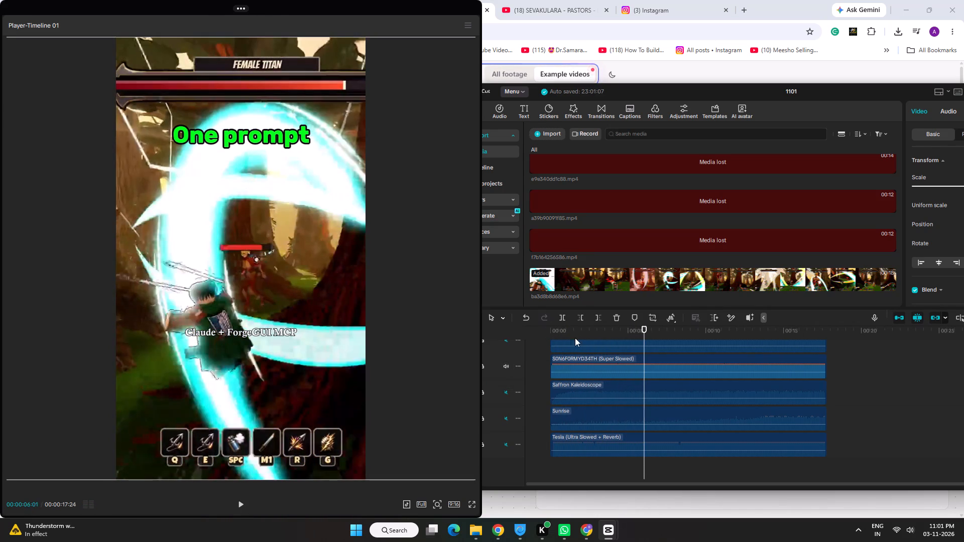
{"action": "left_click_drag", "start_coordinate": [579, 336], "coordinate": [560, 343]}
{"action": "scroll", "coordinate": [535, 369], "scroll_direction": "up", "scroll_amount": 2}
{"action": "scroll", "coordinate": [588, 396], "scroll_direction": "up", "scroll_amount": 2}
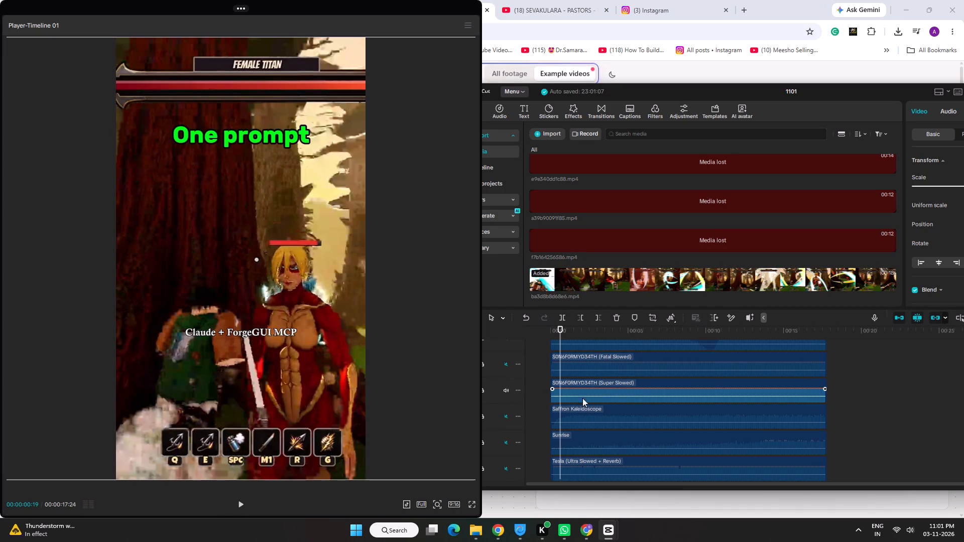
{"action": "left_click", "coordinate": [507, 367]}
{"action": "key", "text": "space"}
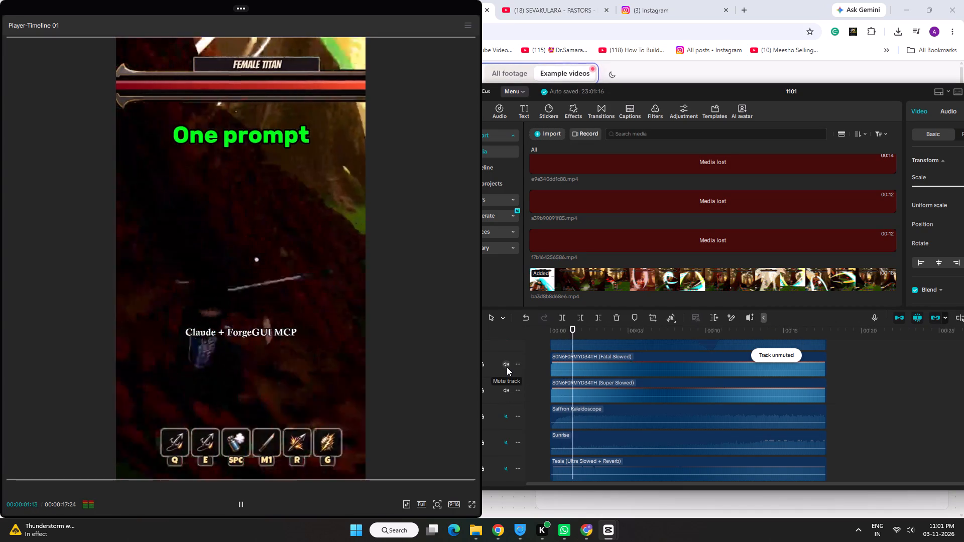
{"action": "left_click", "coordinate": [507, 386]}
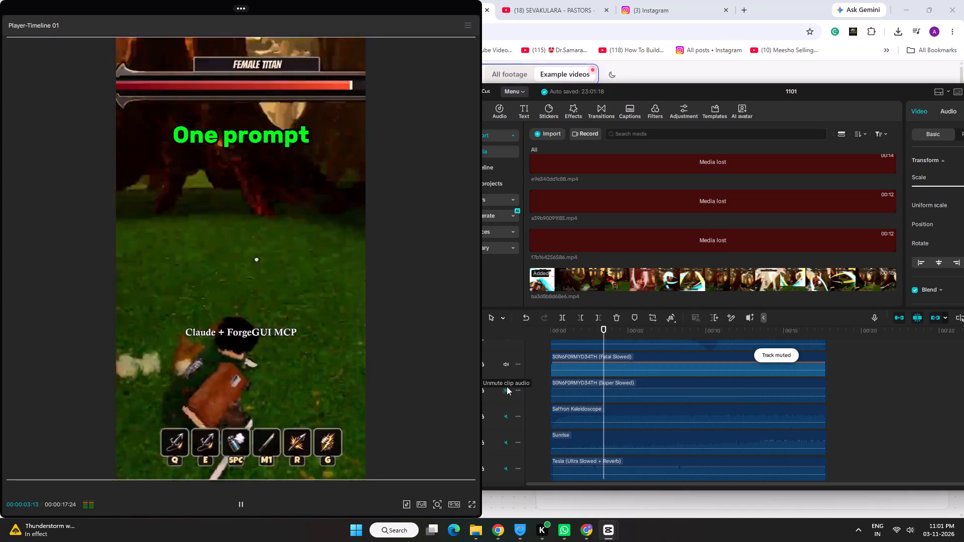
{"action": "key", "text": "space"}
{"action": "left_click", "coordinate": [508, 366]}
Delete the S0N6F0RMYD34TH (Fatal Slowed) audio clip from the timeline.
{"action": "scroll", "coordinate": [579, 379], "scroll_direction": "up", "scroll_amount": 2}
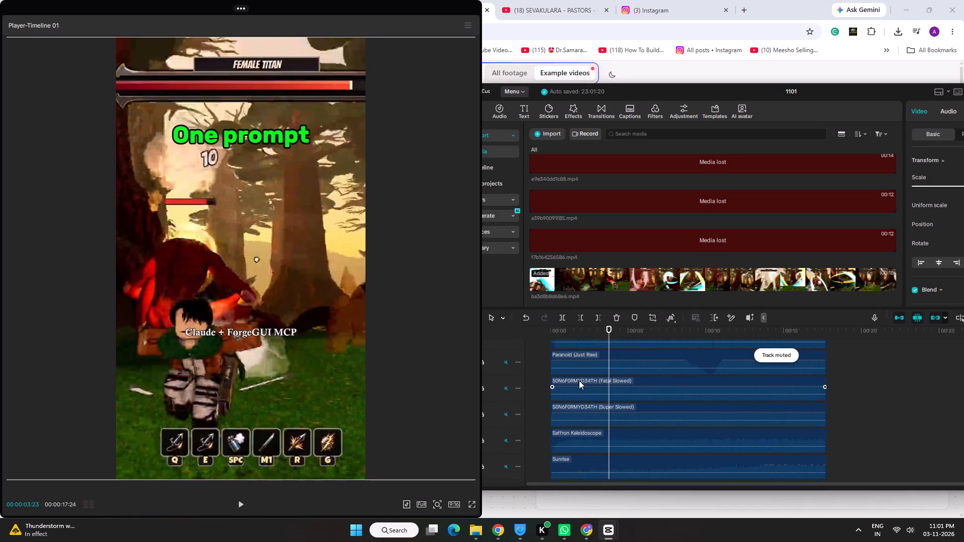
{"action": "scroll", "coordinate": [570, 385], "scroll_direction": "up", "scroll_amount": 1}
{"action": "left_click", "coordinate": [586, 397]}
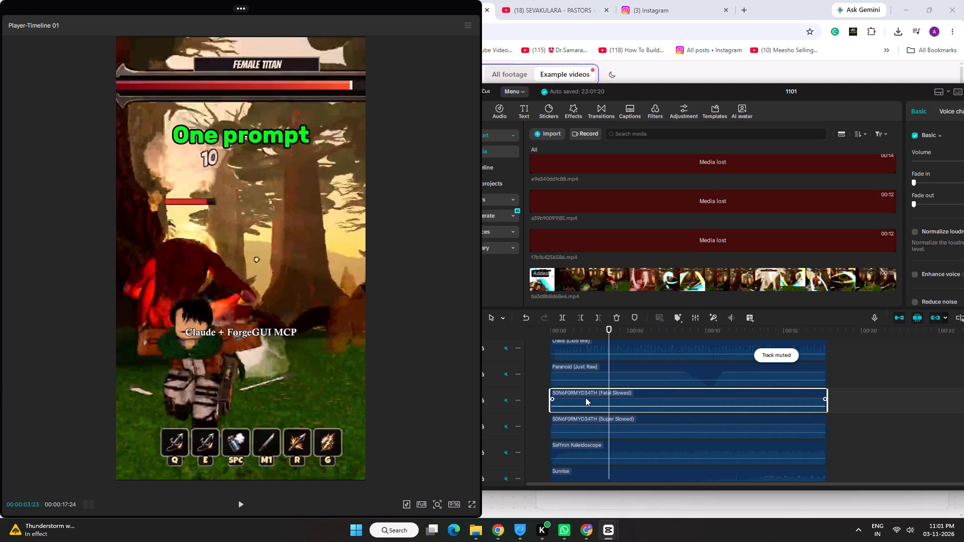
{"action": "key", "text": "Delete"}
Audition the Paranoid (Just Raw) track from the start of the video, and mute it again.
{"action": "left_click_drag", "start_coordinate": [568, 333], "coordinate": [553, 334]}
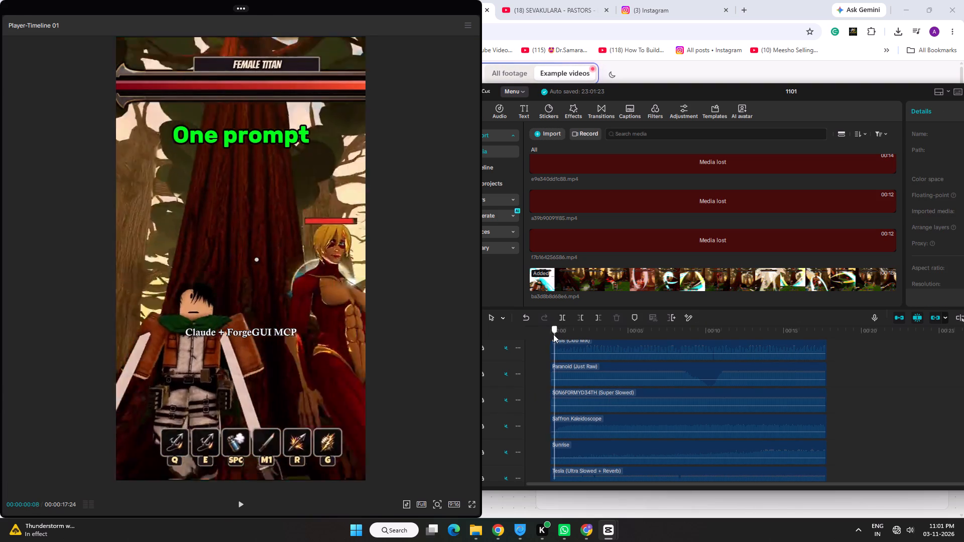
{"action": "left_click_drag", "start_coordinate": [553, 334], "coordinate": [554, 334]}
{"action": "left_click", "coordinate": [508, 374]}
{"action": "key", "text": "space"}
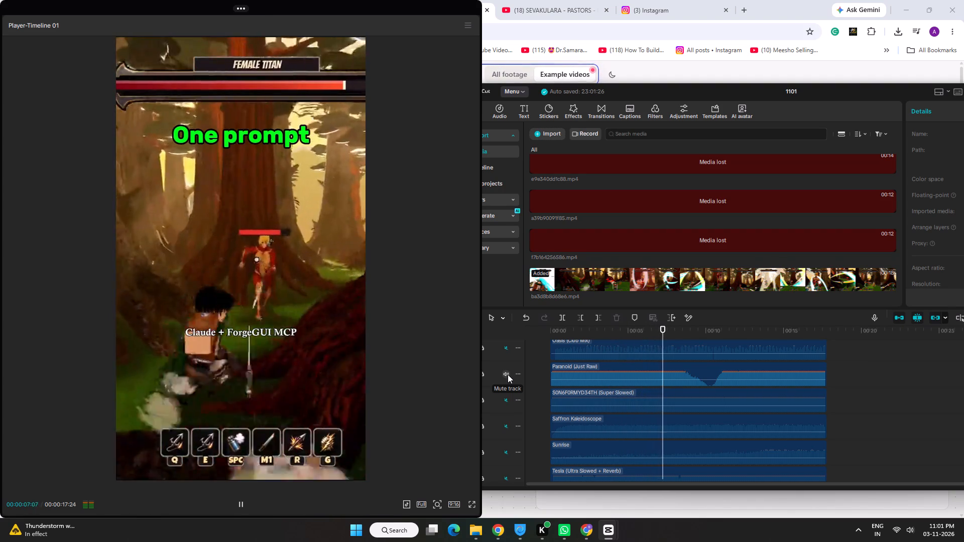
{"action": "scroll", "coordinate": [581, 385], "scroll_direction": "up", "scroll_amount": 3}
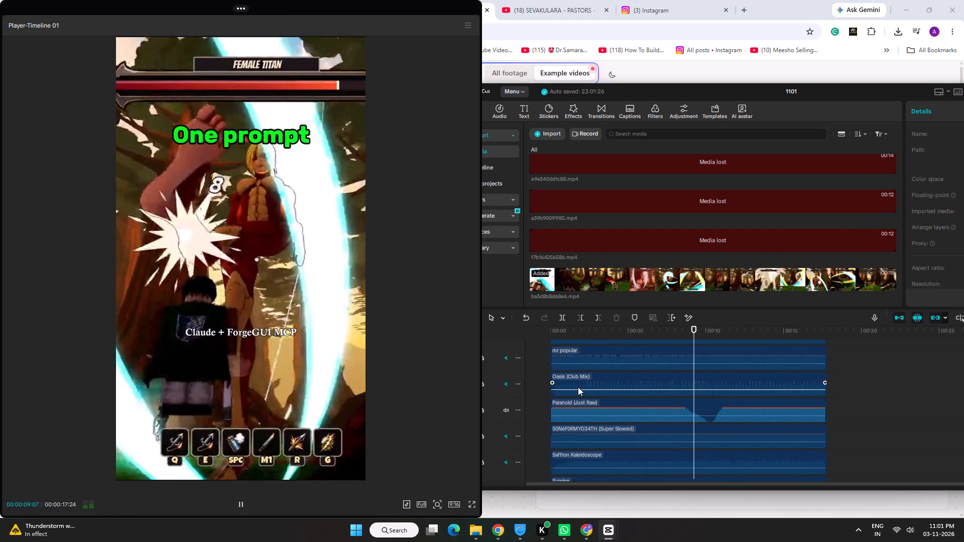
{"action": "key", "text": "space"}
{"action": "left_click_drag", "start_coordinate": [595, 330], "coordinate": [555, 343]}
{"action": "left_click", "coordinate": [504, 411]}
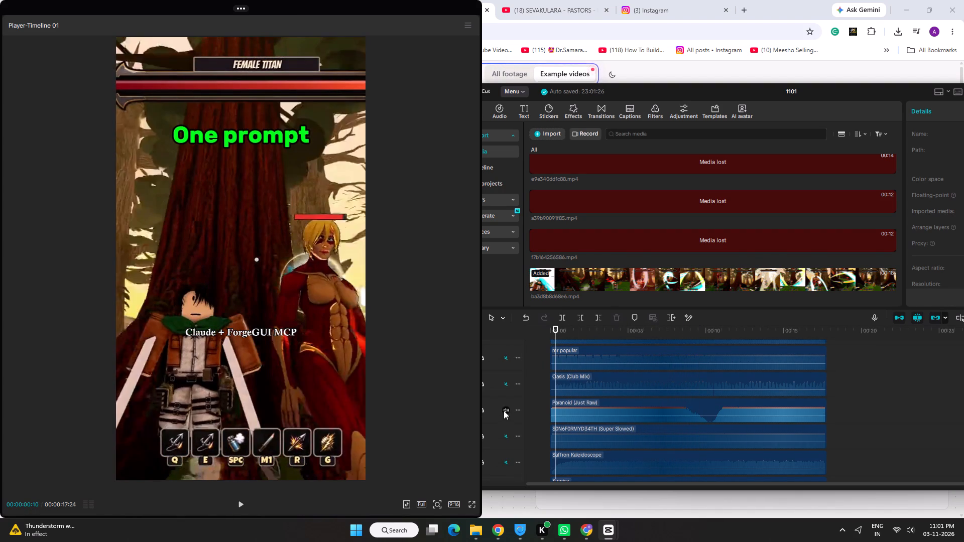
Audition the Oasis (Club Mix) track from the start of the video, and mute it again.
{"action": "left_click", "coordinate": [509, 380]}
{"action": "key", "text": "space"}
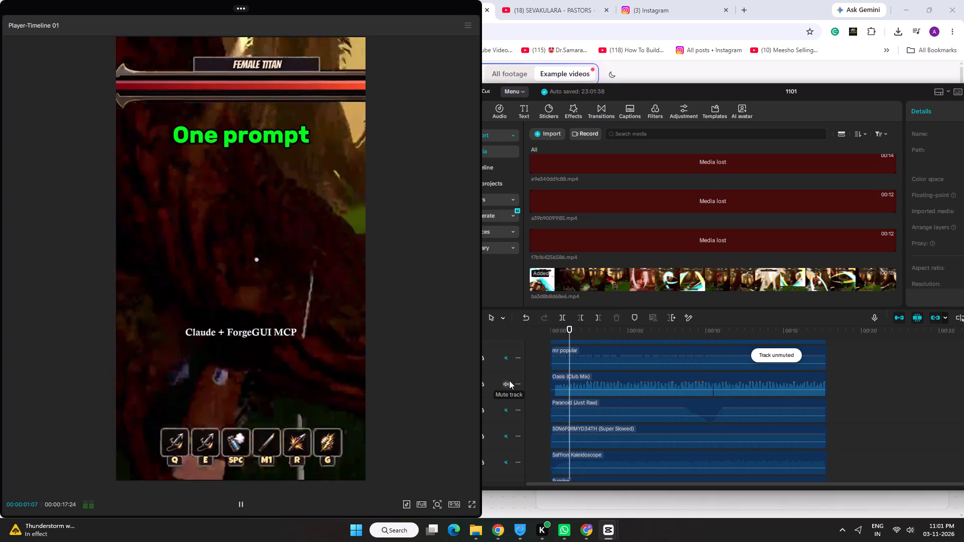
{"action": "key", "text": "space"}
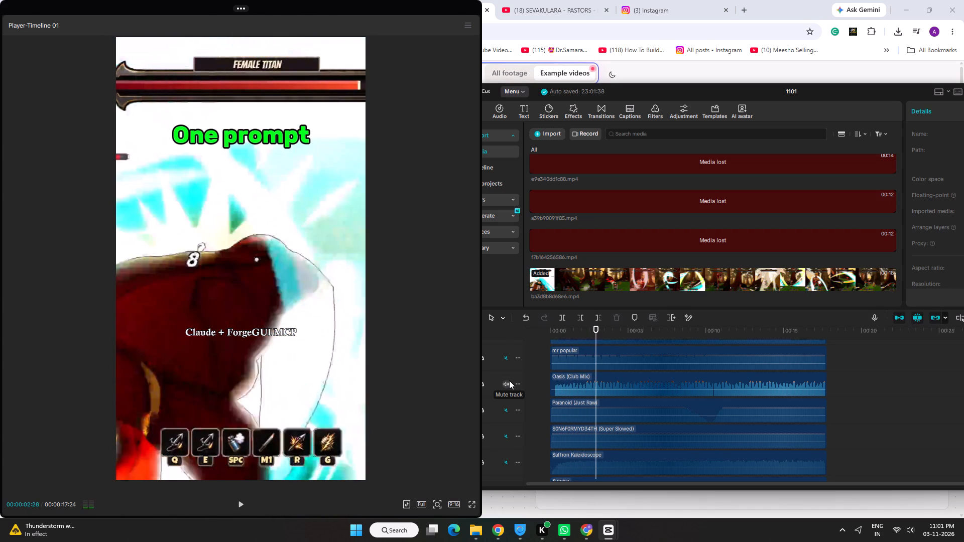
{"action": "left_click", "coordinate": [509, 380]}
Unmute the mr popular track as the soundtrack and play it against the footage from the start.
{"action": "left_click", "coordinate": [507, 359]}
{"action": "left_click_drag", "start_coordinate": [574, 333], "coordinate": [567, 331]}
{"action": "key", "text": "space"}
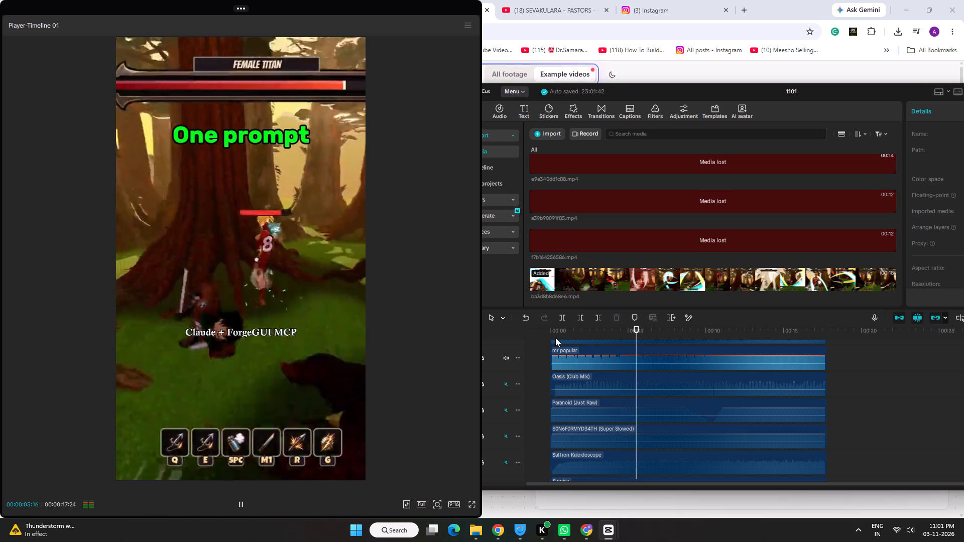
Export the video as 1101(47) in mp4 format at 1080P and 30fps.
{"action": "key", "text": "ctrl+e"}
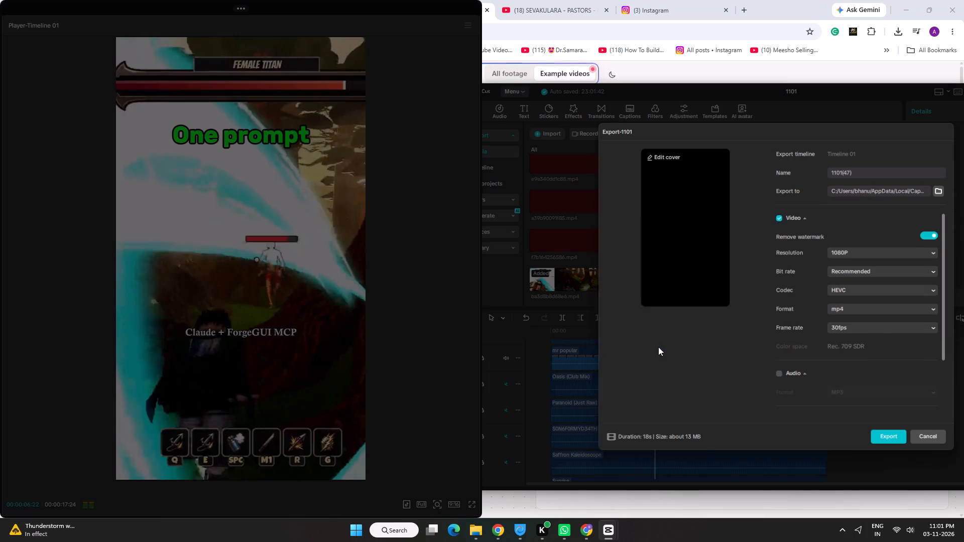
{"action": "left_click", "coordinate": [887, 441]}
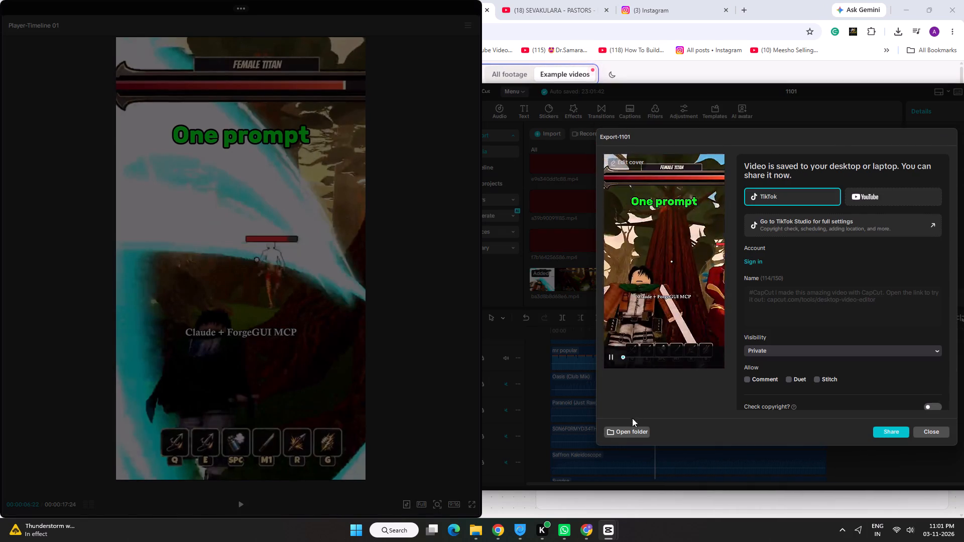
Copy the exported video from its export folder into the cap folder in Downloads, and return to the CapCut timeline.
{"action": "left_click", "coordinate": [628, 428]}
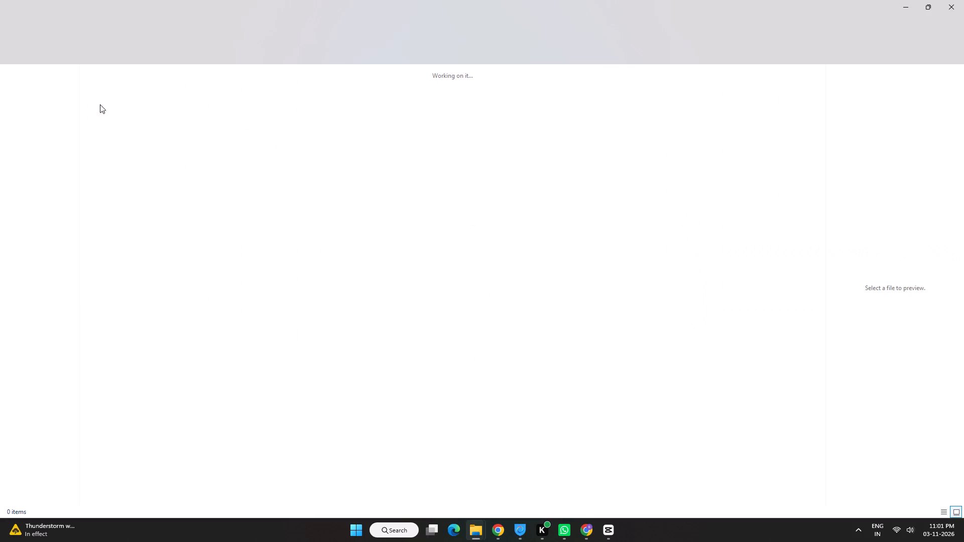
{"action": "left_click", "coordinate": [87, 51]}
{"action": "left_click", "coordinate": [69, 142]}
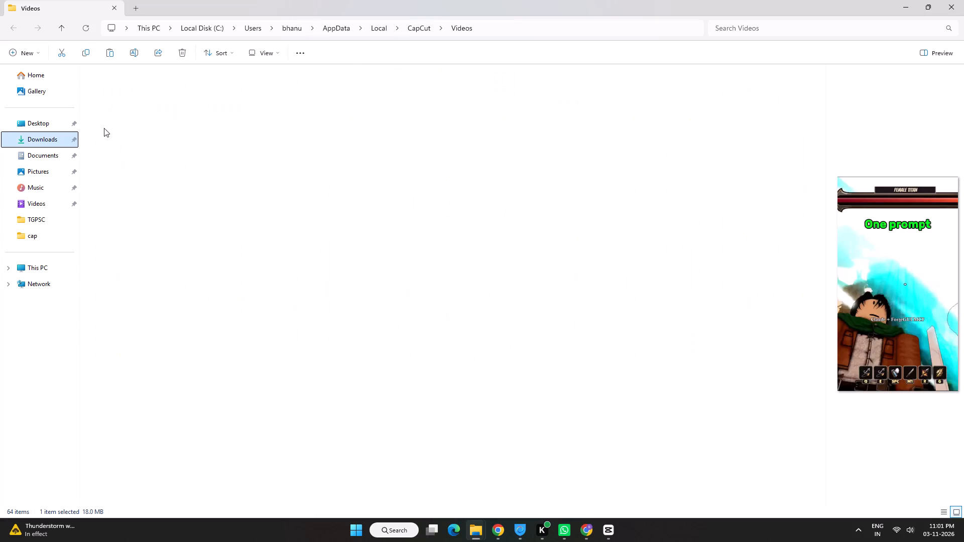
{"action": "double_click", "coordinate": [433, 114]}
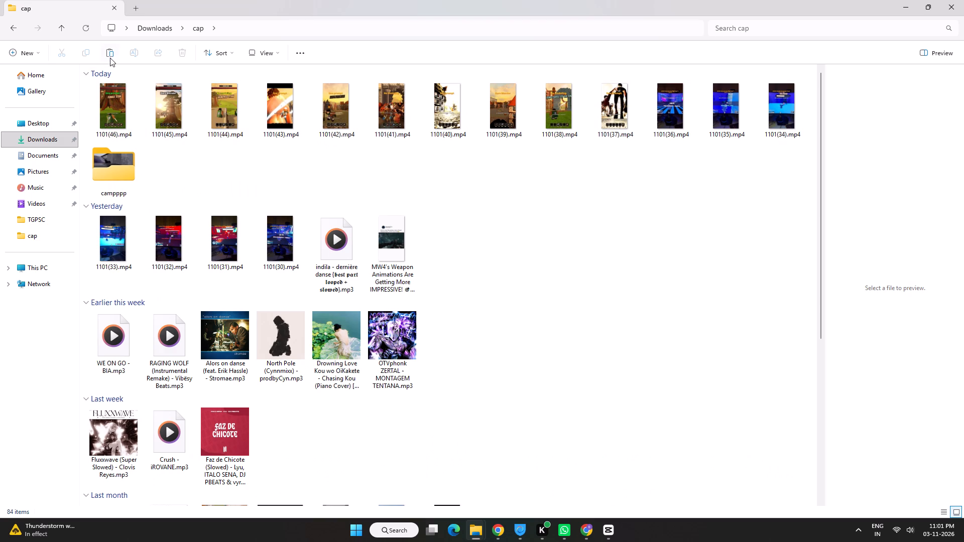
{"action": "left_click", "coordinate": [110, 55]}
{"action": "left_click", "coordinate": [963, 0]}
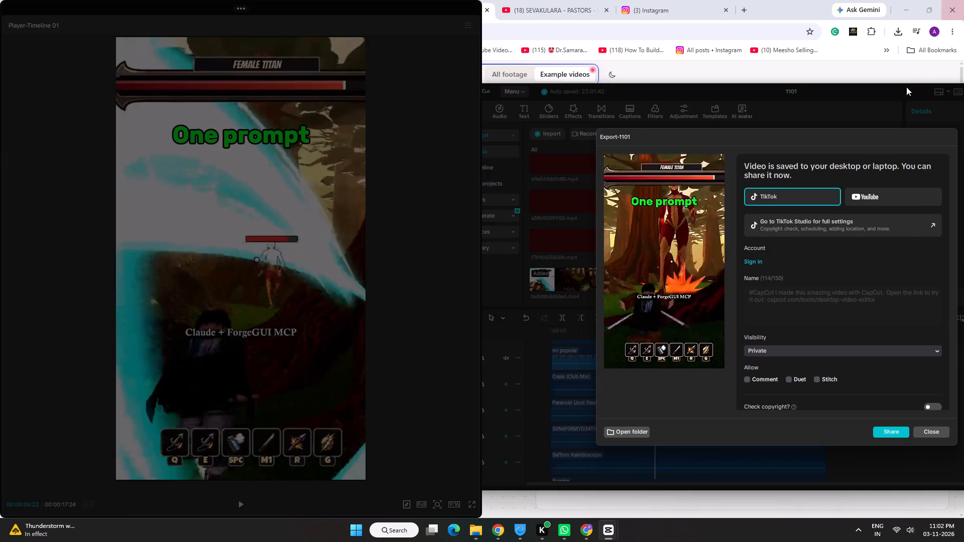
{"action": "left_click", "coordinate": [927, 430]}
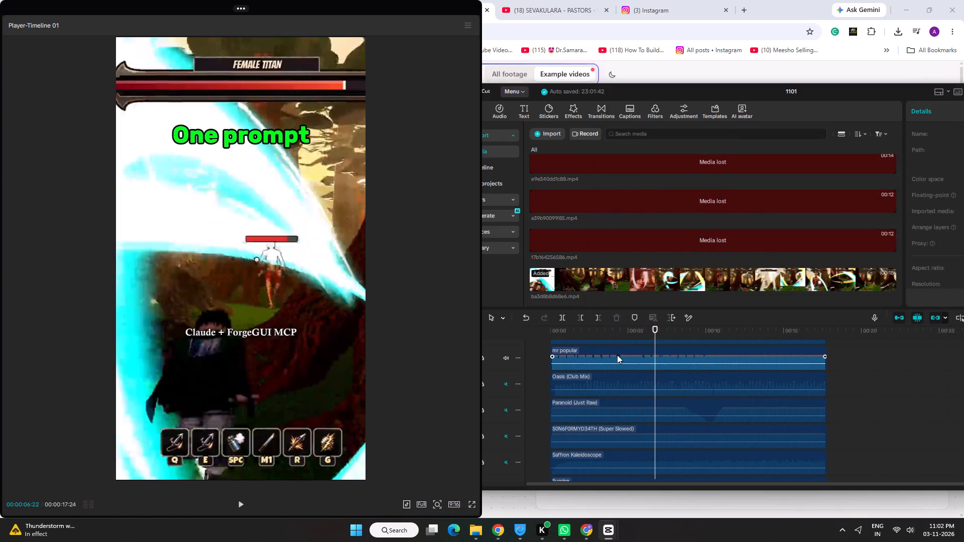
Import the gameplay video 899d73bb71f3.mp4 from the device into the project media.
{"action": "scroll", "coordinate": [617, 355], "scroll_direction": "up", "scroll_amount": 16}
{"action": "scroll", "coordinate": [617, 355], "scroll_direction": "up", "scroll_amount": 12}
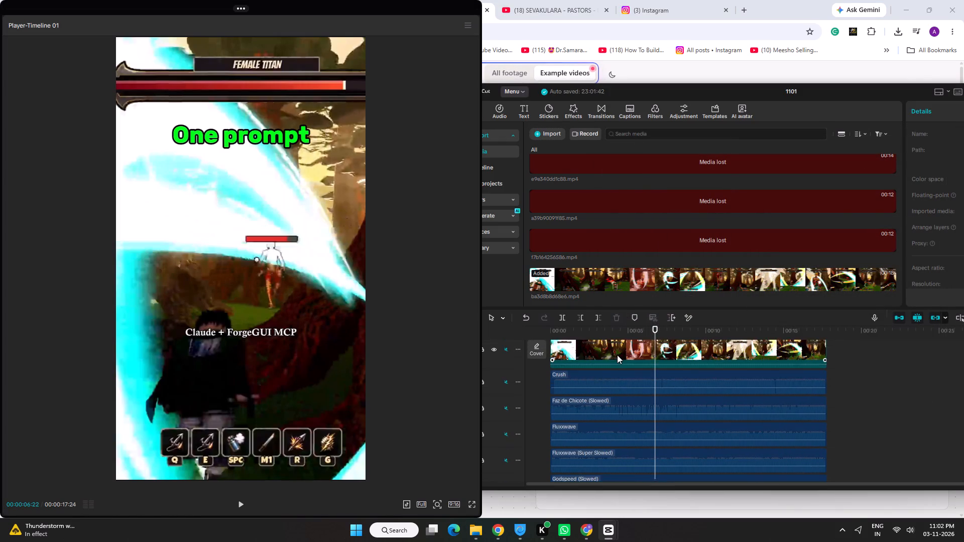
{"action": "scroll", "coordinate": [617, 355], "scroll_direction": "up", "scroll_amount": 6}
{"action": "left_click", "coordinate": [542, 129]}
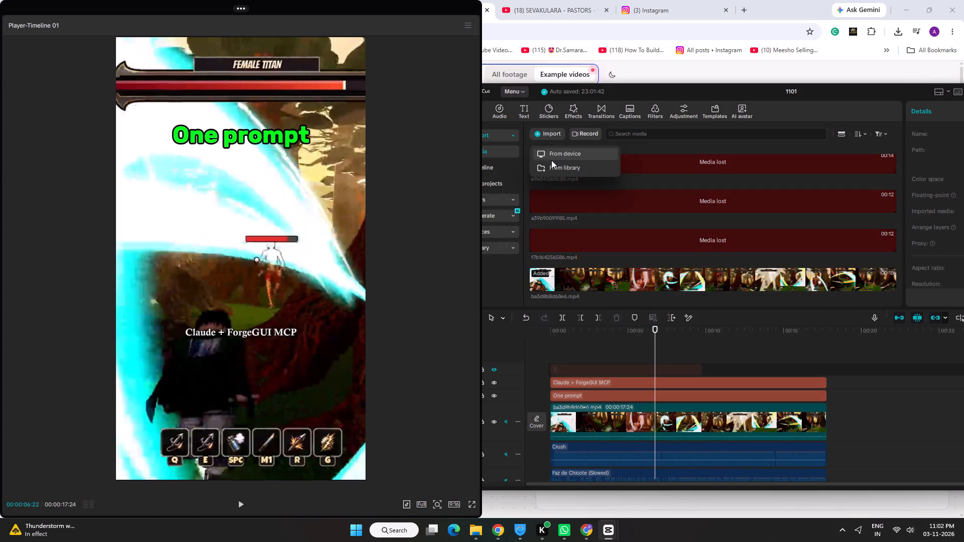
{"action": "left_click", "coordinate": [551, 160]}
{"action": "double_click", "coordinate": [738, 203]}
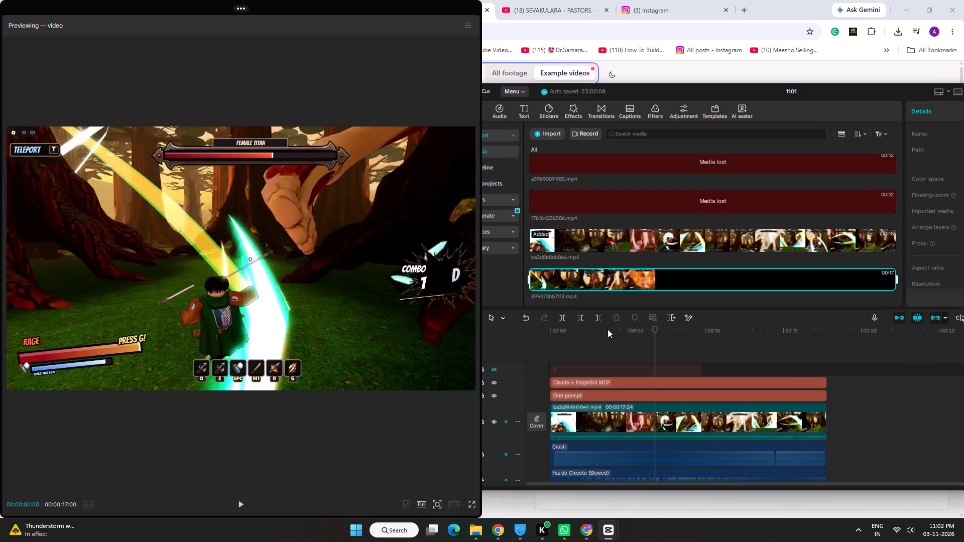
Shorten the main gameplay clip to about 12:27 and replace it with 899d73bb71f3.mp4.
{"action": "left_click_drag", "start_coordinate": [621, 279], "coordinate": [589, 410]}
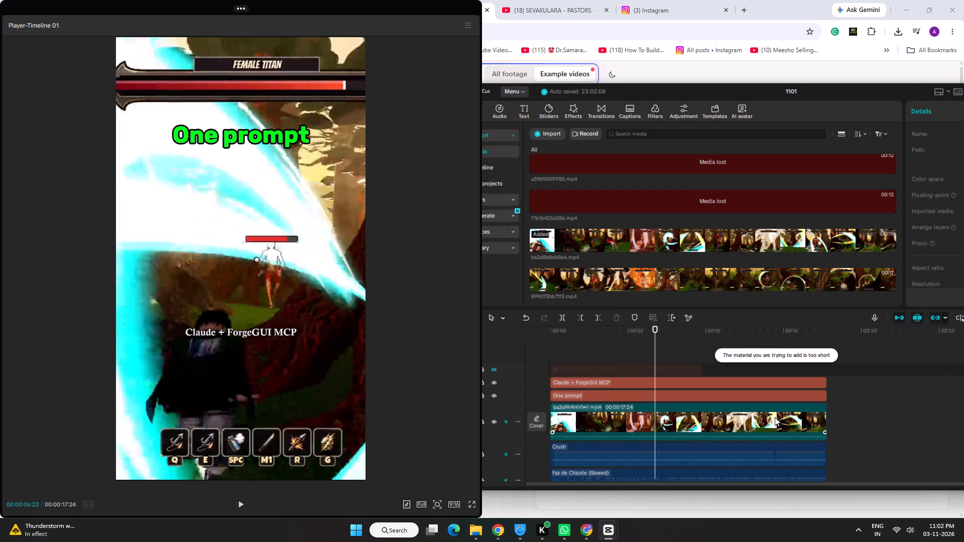
{"action": "left_click", "coordinate": [775, 417]}
{"action": "left_click_drag", "start_coordinate": [828, 433], "coordinate": [750, 443]}
{"action": "left_click_drag", "start_coordinate": [684, 280], "coordinate": [623, 420]}
{"action": "left_click", "coordinate": [802, 371]}
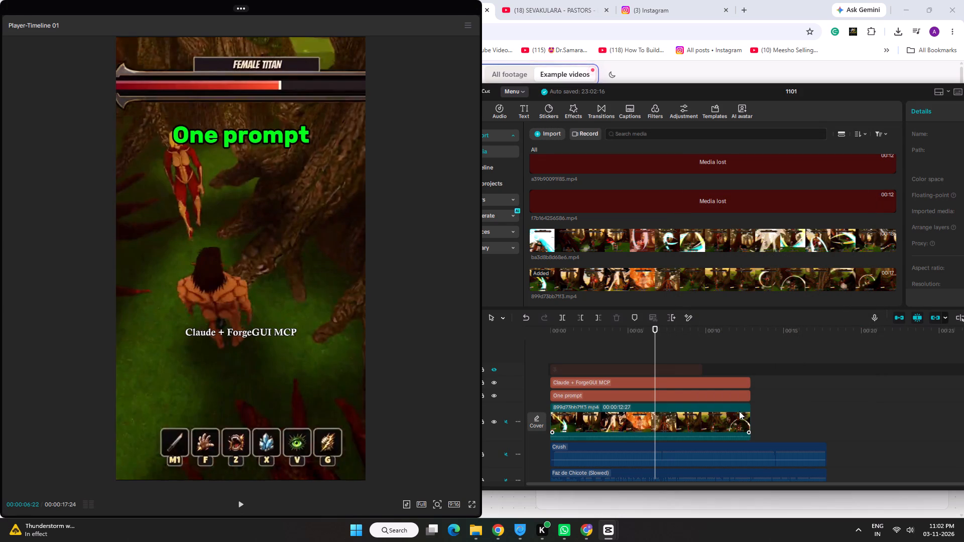
Extend the new main gameplay clip to its full 17:00 length.
{"action": "left_click_drag", "start_coordinate": [772, 415], "coordinate": [727, 379]}
{"action": "left_click", "coordinate": [793, 403]}
{"action": "left_click", "coordinate": [743, 428]}
{"action": "left_click_drag", "start_coordinate": [753, 431], "coordinate": [882, 429]}
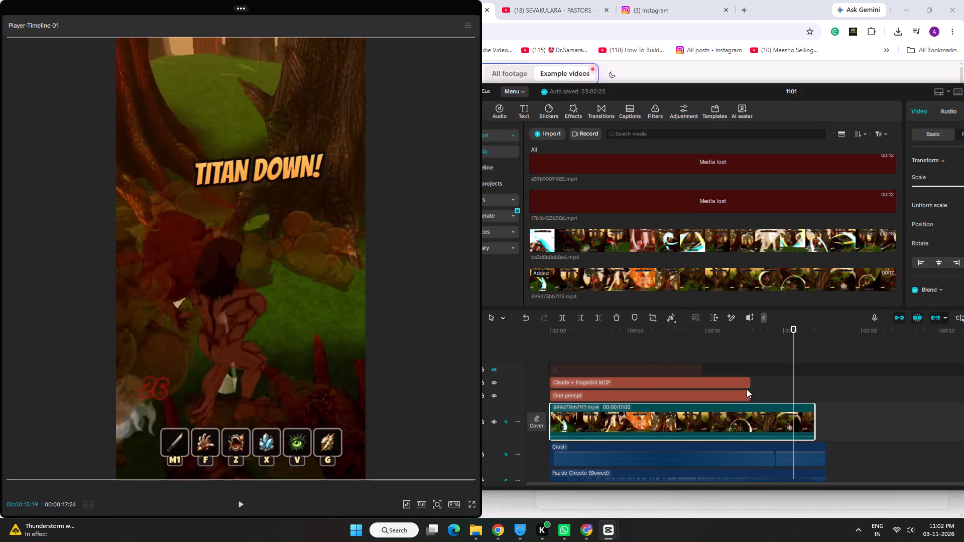
Extend the "Claude + ForgeGUI MCP" and "One prompt" captions together to the end of the gameplay clip.
{"action": "left_click", "coordinate": [739, 395]}
{"action": "left_click_drag", "start_coordinate": [762, 389], "coordinate": [743, 388]}
{"action": "left_click_drag", "start_coordinate": [769, 397], "coordinate": [759, 394]}
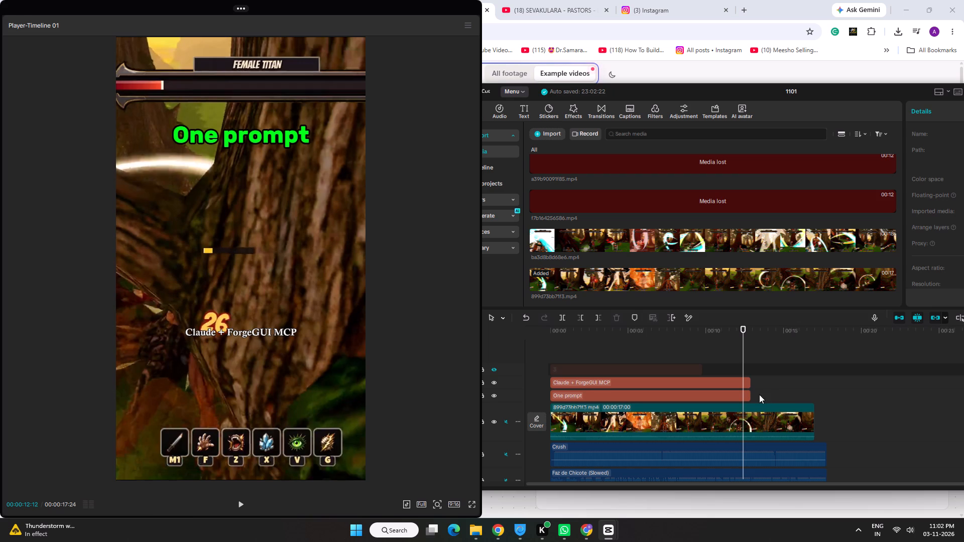
{"action": "left_click_drag", "start_coordinate": [759, 394], "coordinate": [733, 380]}
{"action": "left_click_drag", "start_coordinate": [752, 396], "coordinate": [768, 396]}
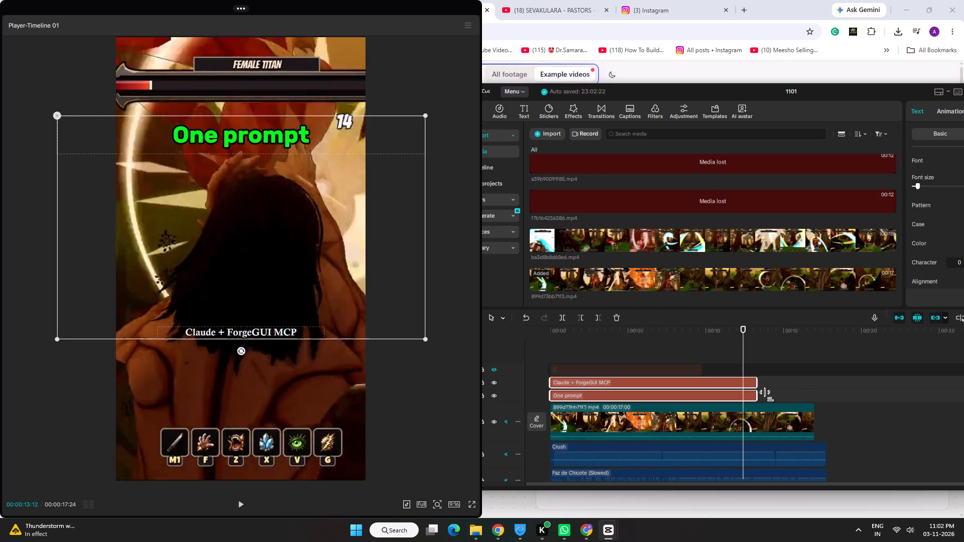
{"action": "left_click_drag", "start_coordinate": [768, 396], "coordinate": [811, 397]}
{"action": "left_click", "coordinate": [836, 422]}
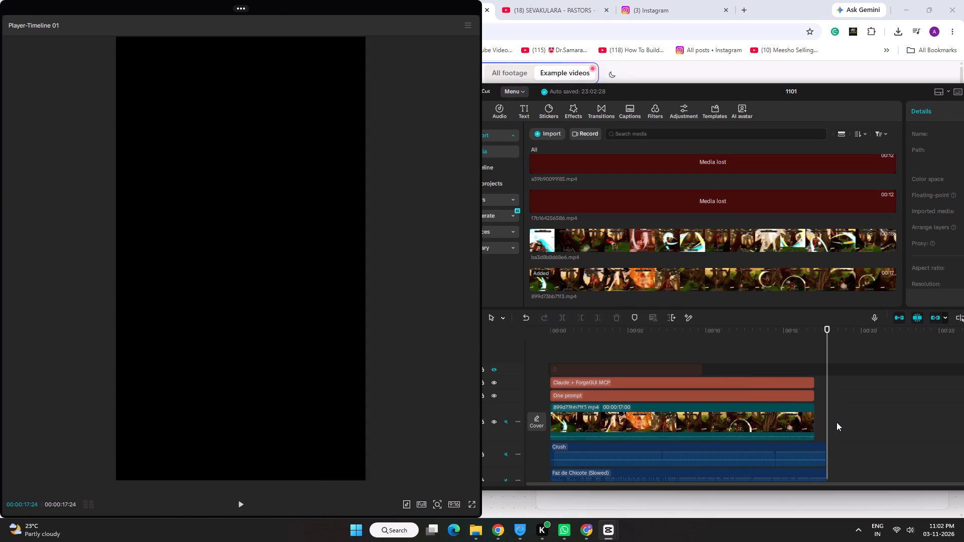
Select all the audio clips without the captions and video, and trim them together to the gameplay clip's end at 17:00.
{"action": "key", "text": "ctrl+a"}
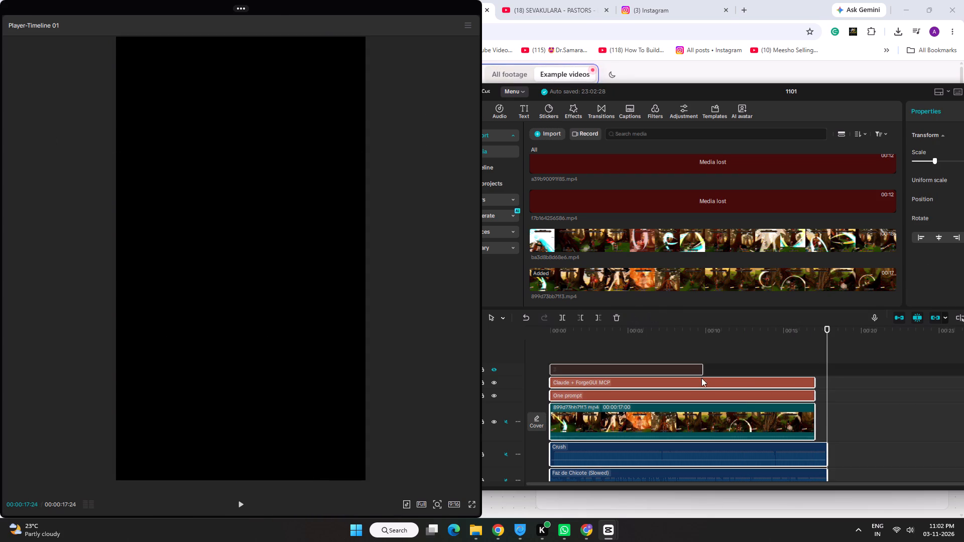
{"action": "left_click", "coordinate": [687, 371]}
{"action": "left_click", "coordinate": [735, 370]}
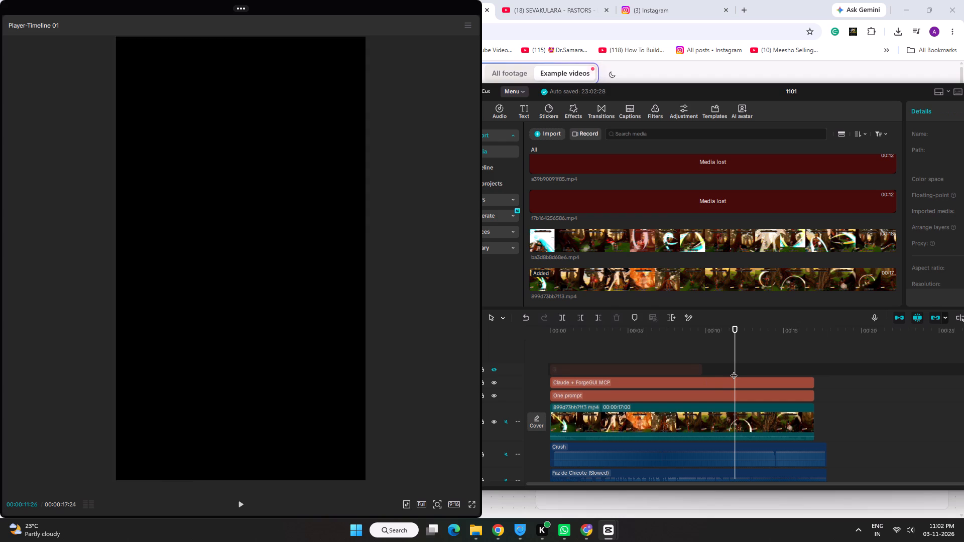
{"action": "key", "text": "ctrl+a"}
{"action": "left_click", "coordinate": [683, 367], "text": "ctrl"}
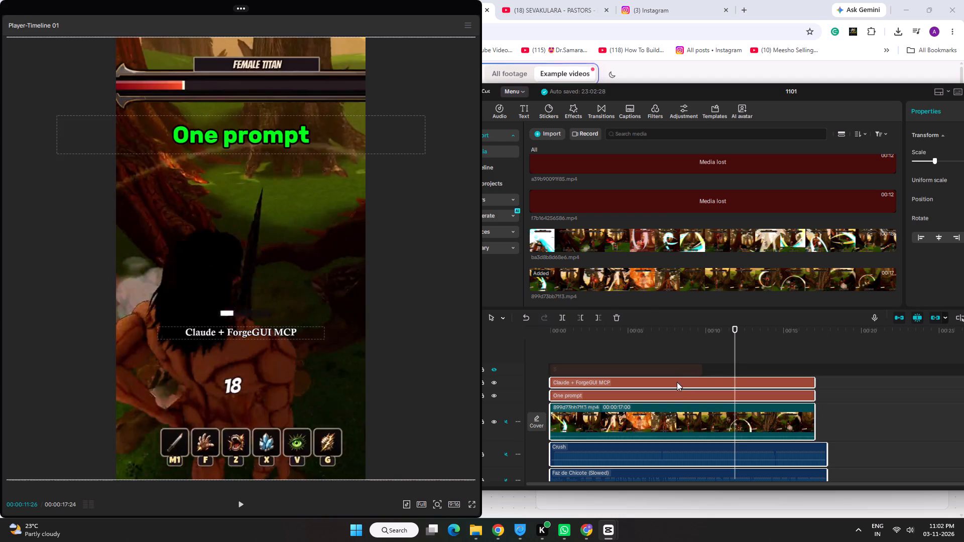
{"action": "left_click", "coordinate": [676, 387], "text": "ctrl"}
{"action": "left_click", "coordinate": [675, 394], "text": "ctrl"}
{"action": "left_click", "coordinate": [704, 426], "text": "ctrl"}
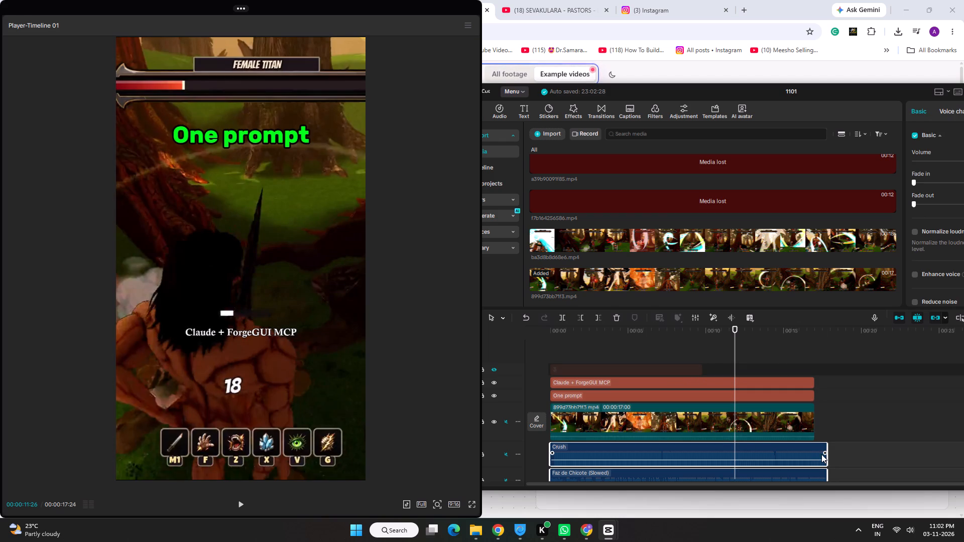
{"action": "left_click_drag", "start_coordinate": [829, 465], "coordinate": [781, 468]}
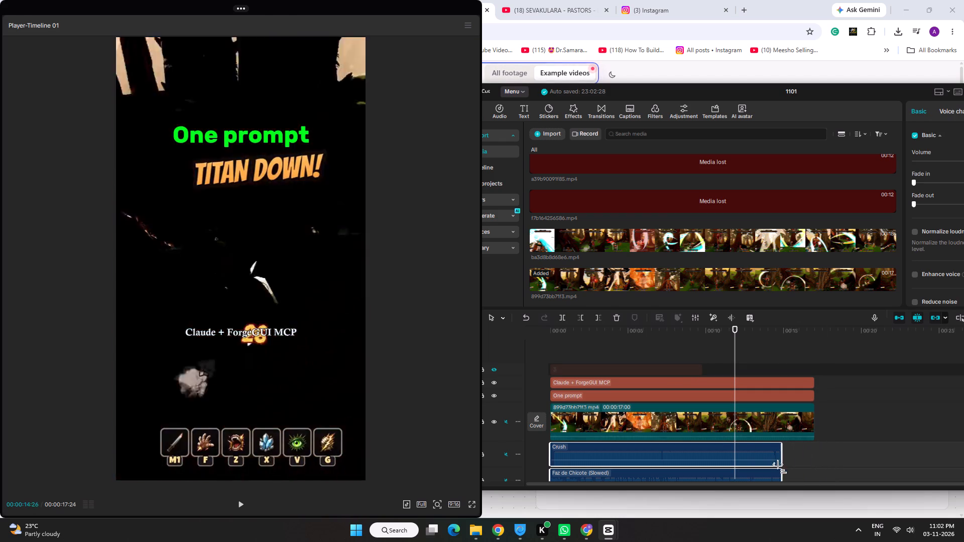
{"action": "left_click_drag", "start_coordinate": [781, 468], "coordinate": [814, 462]}
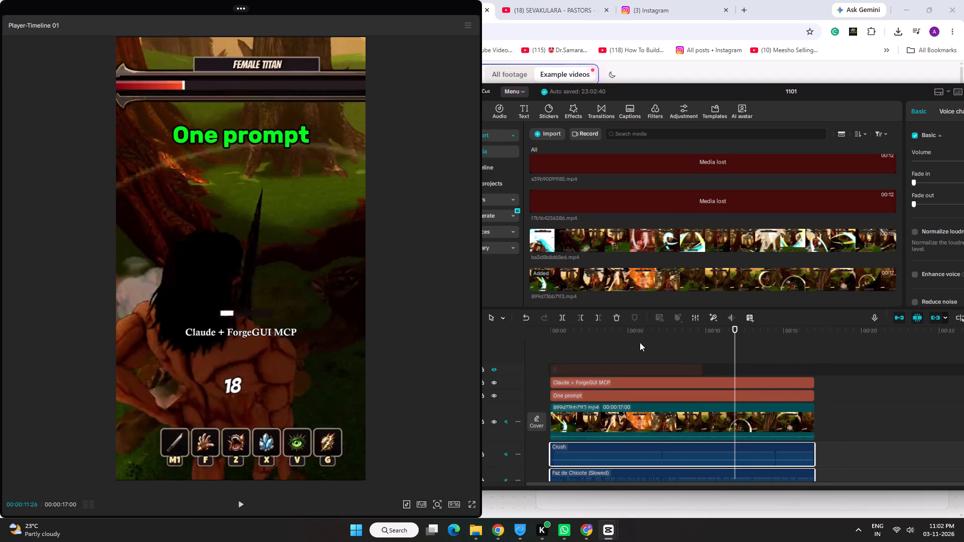
Mute the mr popular track, unmute MONTAGEM ALQUIMIA (SLOWED), and audition it against the footage from the start.
{"action": "scroll", "coordinate": [639, 342], "scroll_direction": "down", "scroll_amount": 4}
{"action": "scroll", "coordinate": [637, 334], "scroll_direction": "down", "scroll_amount": 20}
{"action": "scroll", "coordinate": [637, 334], "scroll_direction": "down", "scroll_amount": 15}
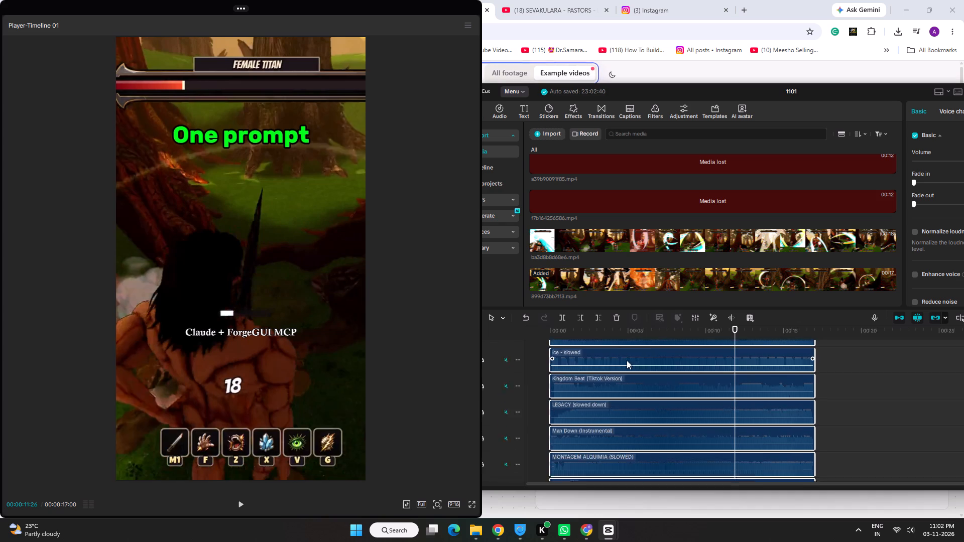
{"action": "scroll", "coordinate": [627, 360], "scroll_direction": "down", "scroll_amount": 20}
{"action": "scroll", "coordinate": [627, 360], "scroll_direction": "down", "scroll_amount": 3}
{"action": "scroll", "coordinate": [571, 372], "scroll_direction": "up", "scroll_amount": 9}
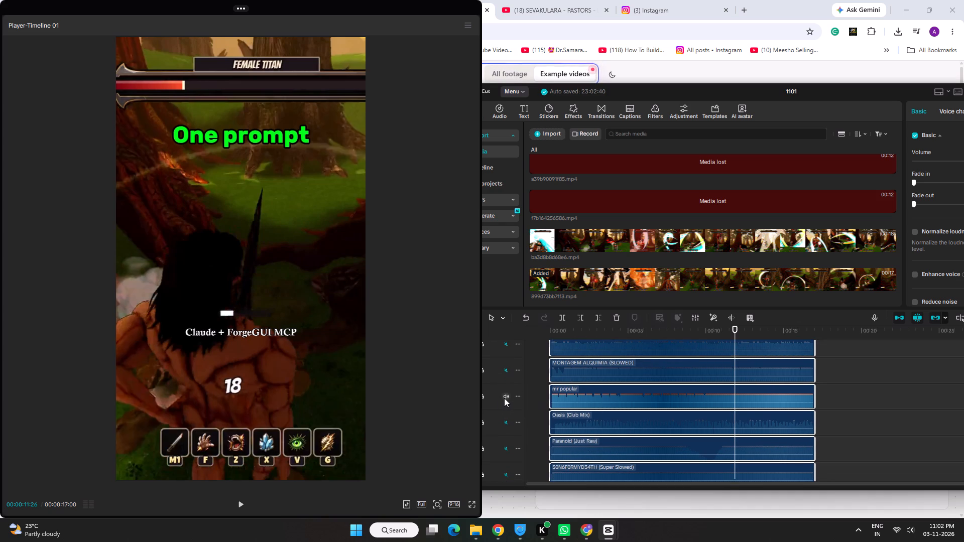
{"action": "left_click", "coordinate": [505, 398]}
{"action": "left_click", "coordinate": [506, 371]}
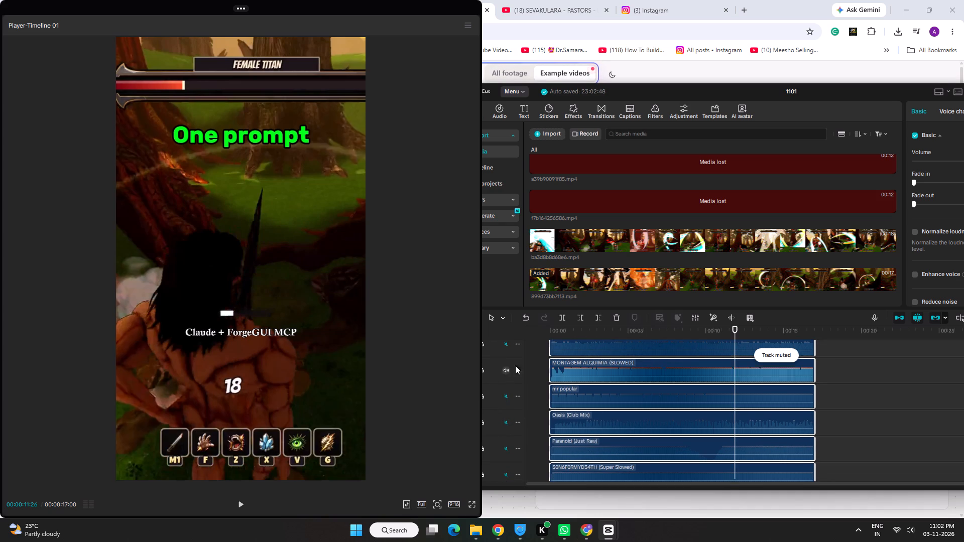
{"action": "left_click_drag", "start_coordinate": [564, 336], "coordinate": [539, 337]}
{"action": "key", "text": "space"}
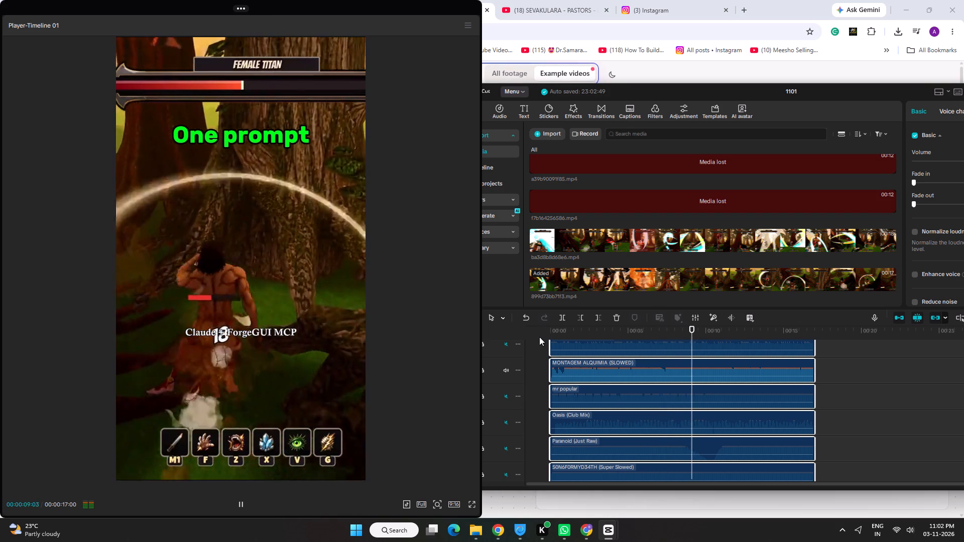
{"action": "left_click_drag", "start_coordinate": [569, 331], "coordinate": [539, 332]}
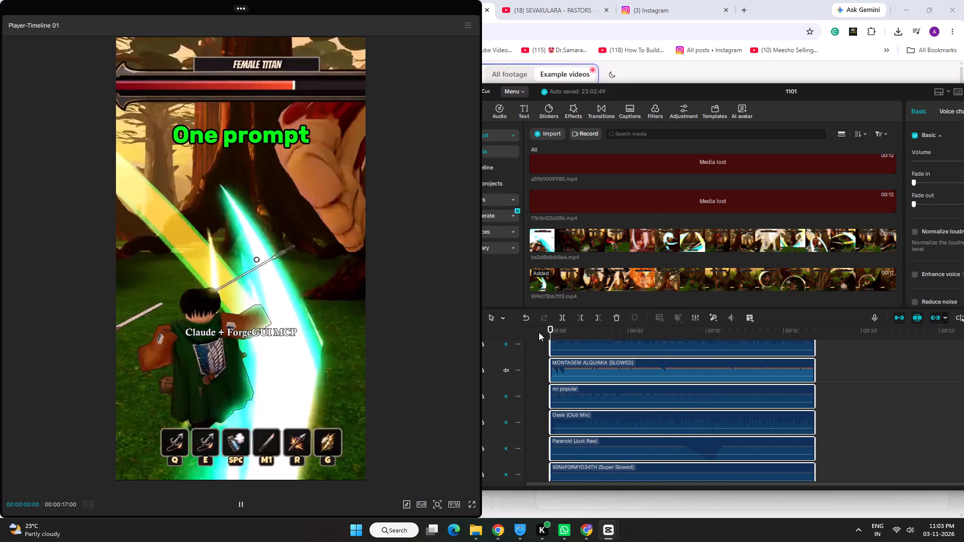
{"action": "scroll", "coordinate": [573, 369], "scroll_direction": "up", "scroll_amount": 11}
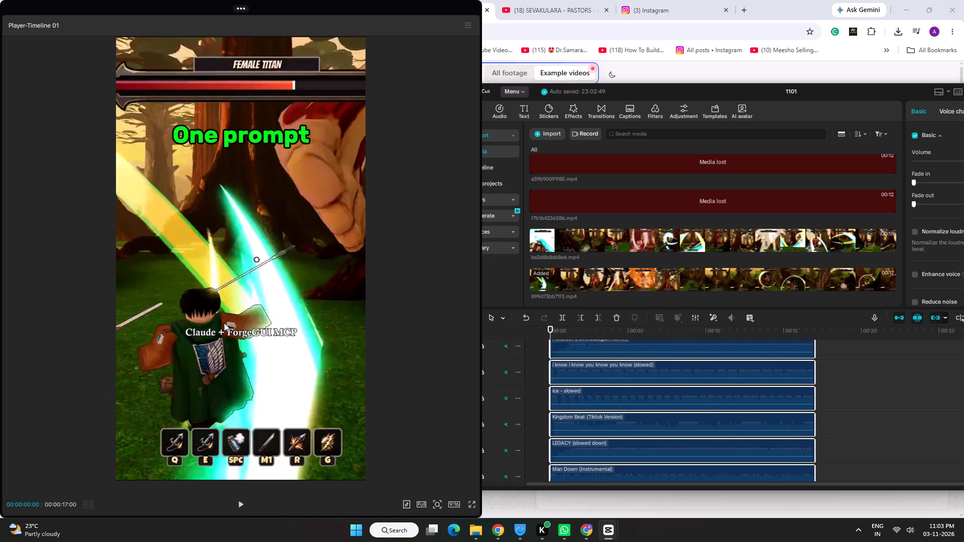
Copy the hook "Zero Blender" from the campaign's example videos page in Chrome and replace the "One prompt" caption text with it in CapCut.
{"action": "left_click", "coordinate": [261, 139]}
{"action": "left_click", "coordinate": [656, 75]}
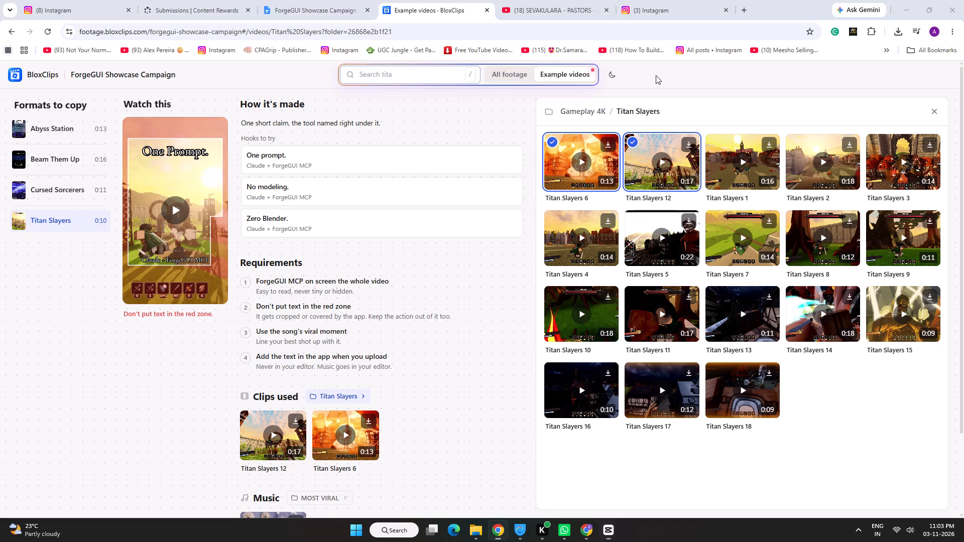
{"action": "left_click", "coordinate": [247, 217]}
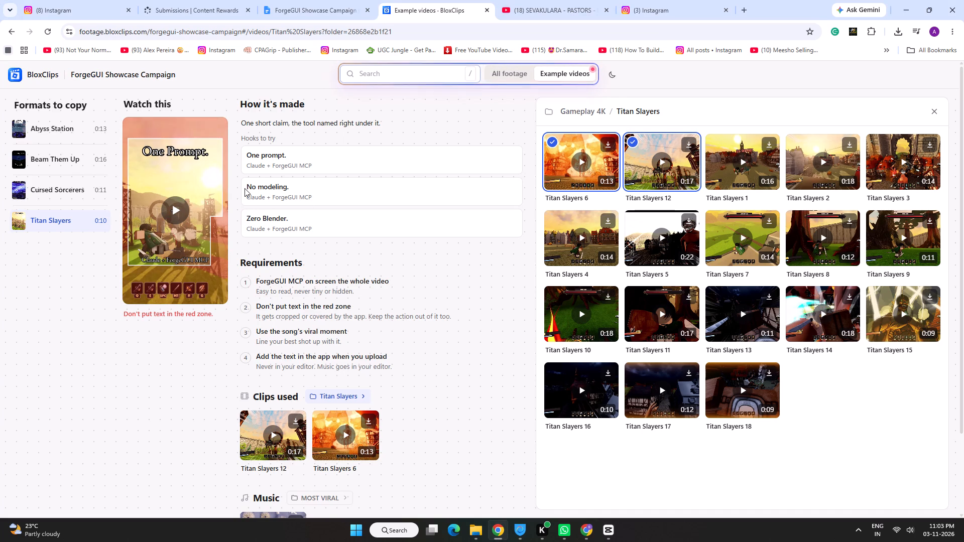
{"action": "left_click_drag", "start_coordinate": [246, 219], "coordinate": [256, 219]}
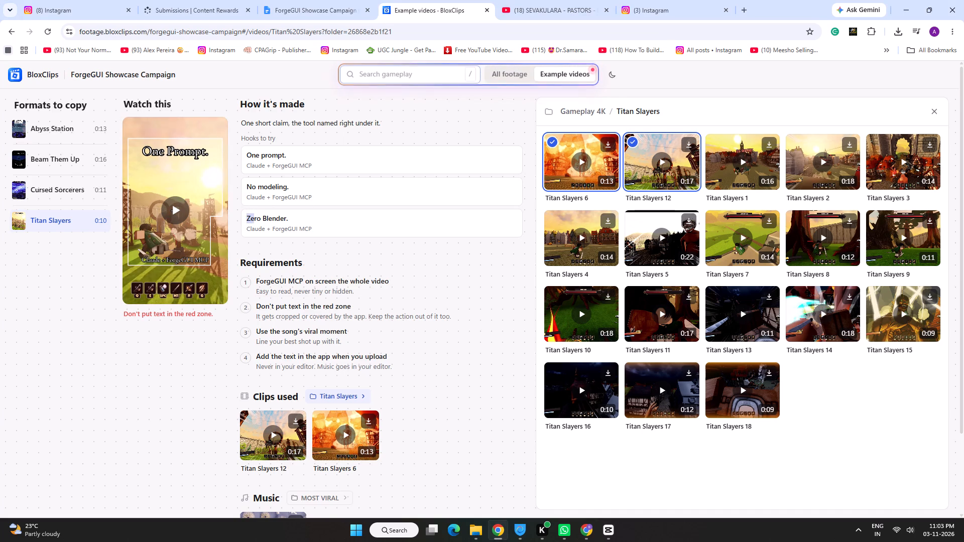
{"action": "left_click_drag", "start_coordinate": [256, 219], "coordinate": [288, 218]}
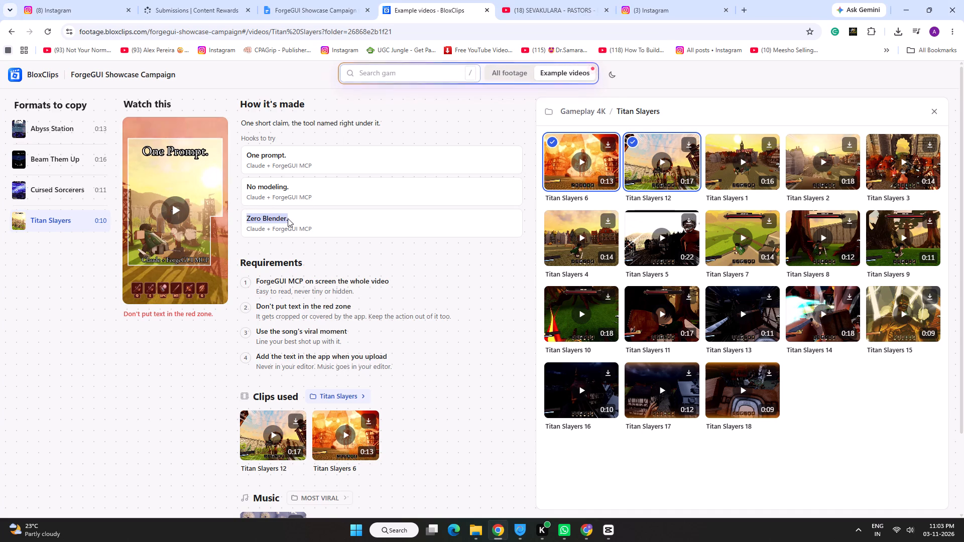
{"action": "left_click_drag", "start_coordinate": [288, 218], "coordinate": [287, 219]}
{"action": "right_click", "coordinate": [280, 218]}
{"action": "left_click", "coordinate": [304, 231]}
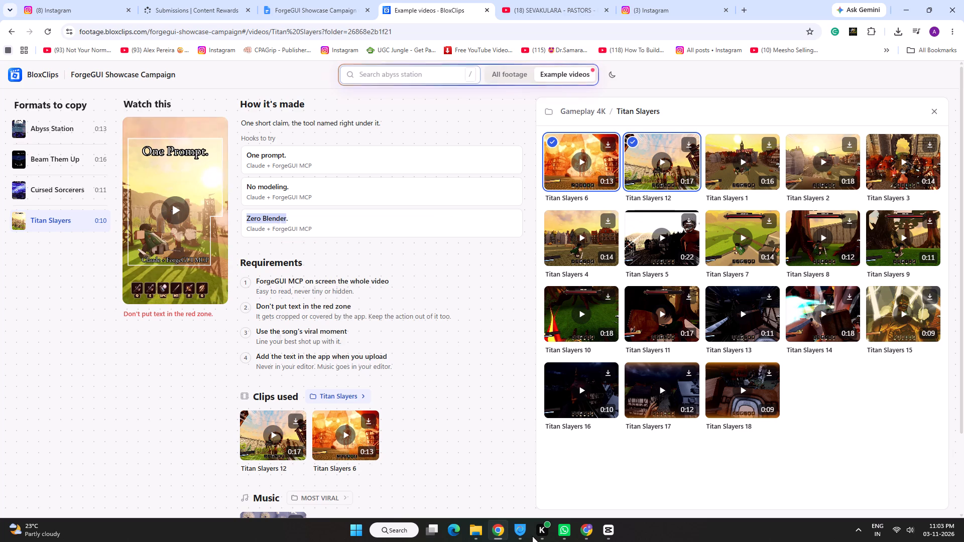
{"action": "left_click", "coordinate": [633, 491]}
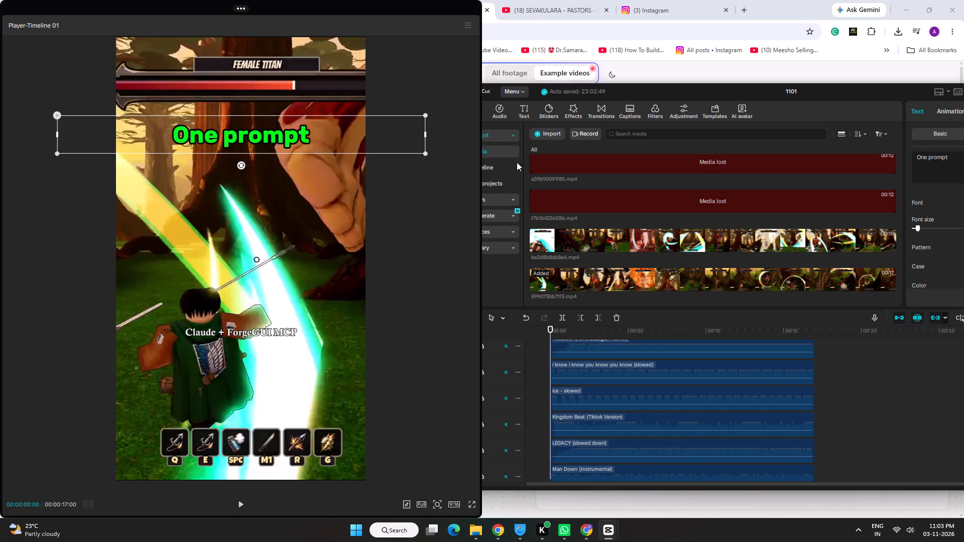
{"action": "left_click_drag", "start_coordinate": [960, 157], "coordinate": [911, 157]}
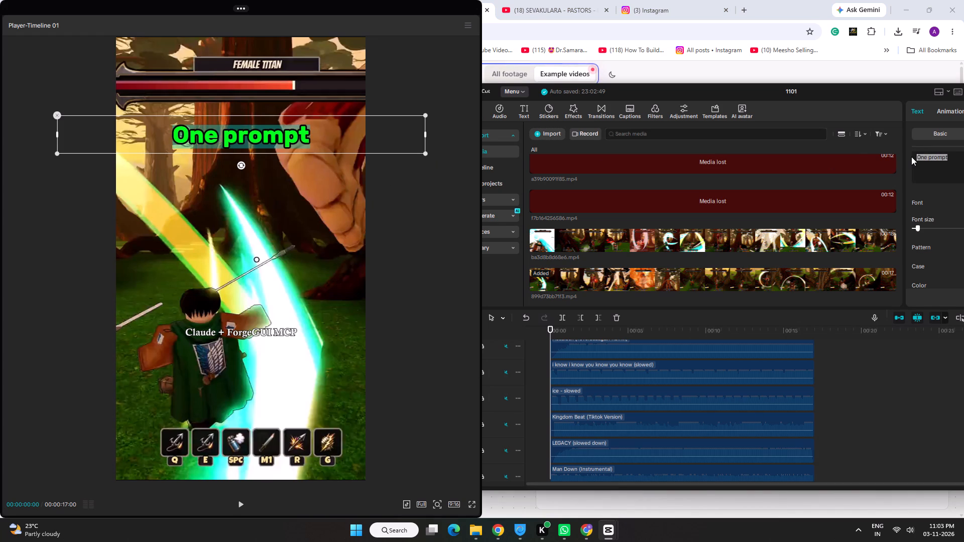
{"action": "key", "text": "ctrl+v"}
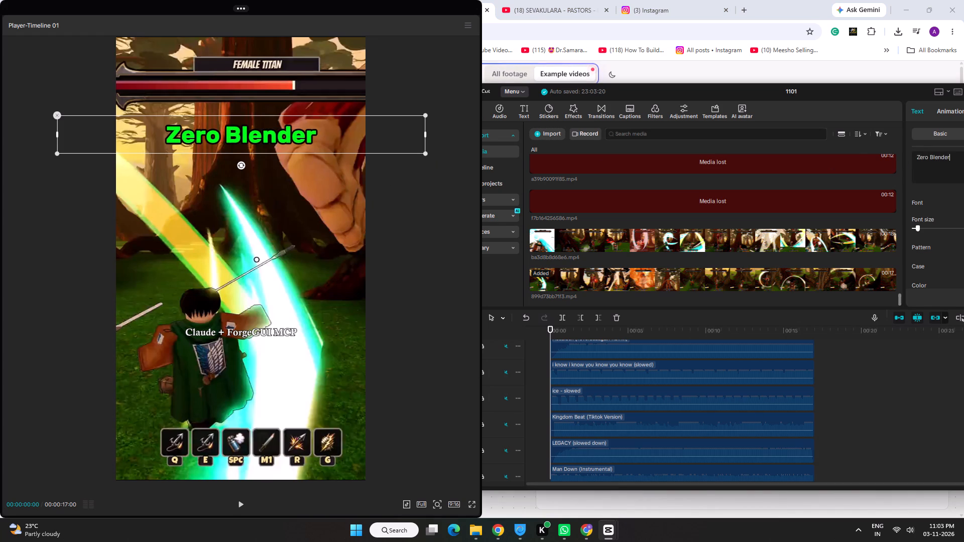
Restyle the "Zero Blender" caption with the preset of yellow text and black outline, comparing it with the orange preset.
{"action": "left_click_drag", "start_coordinate": [806, 96], "coordinate": [695, 95]}
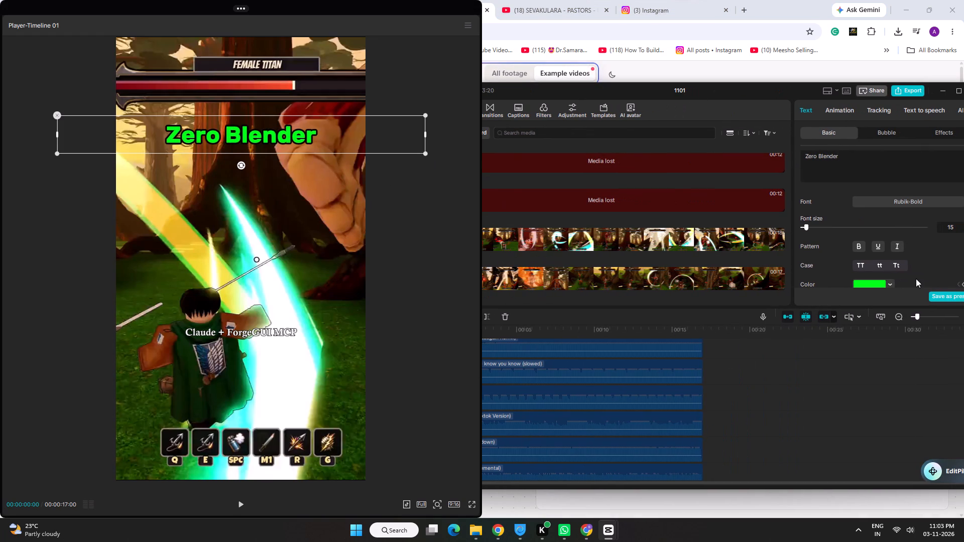
{"action": "scroll", "coordinate": [898, 245], "scroll_direction": "down", "scroll_amount": 4}
{"action": "left_click", "coordinate": [935, 193]}
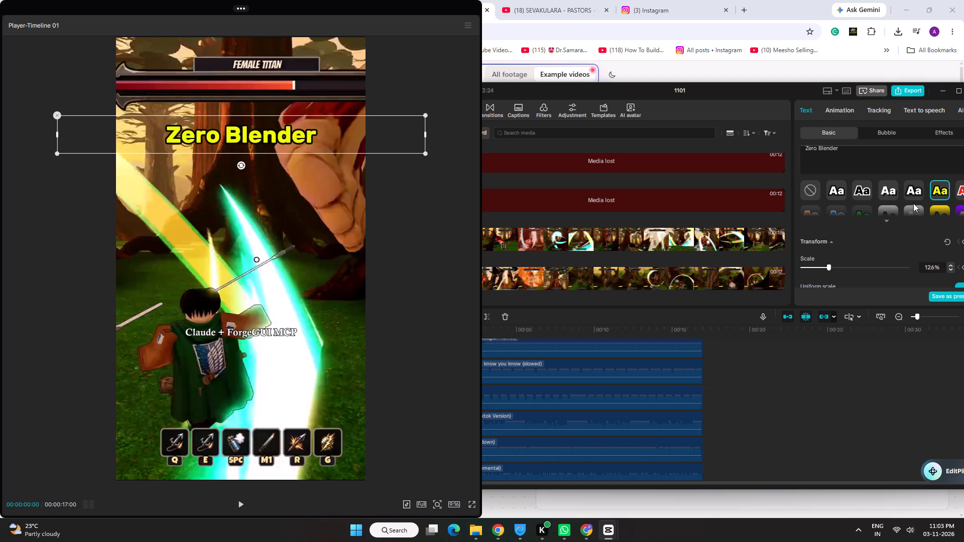
{"action": "left_click", "coordinate": [935, 208]}
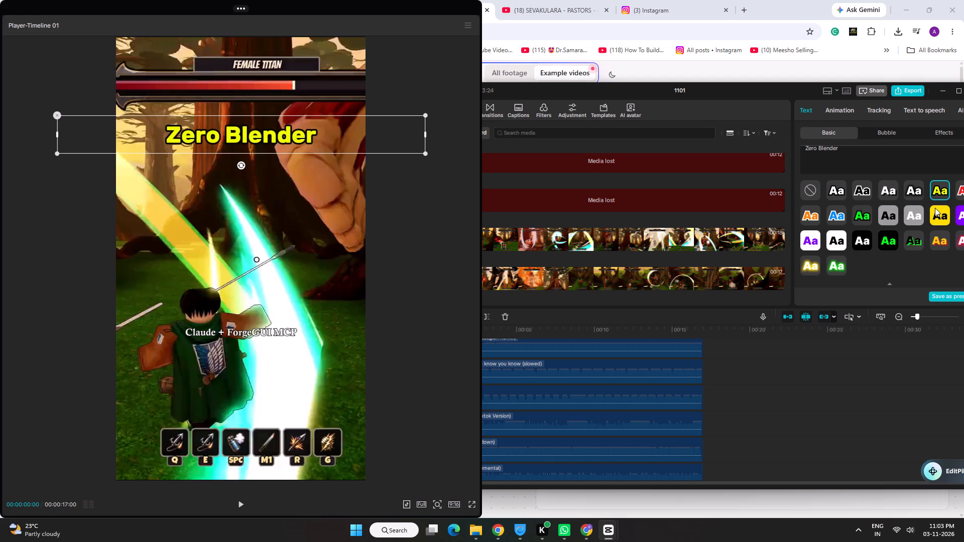
{"action": "left_click", "coordinate": [940, 237]}
{"action": "left_click", "coordinate": [937, 214]}
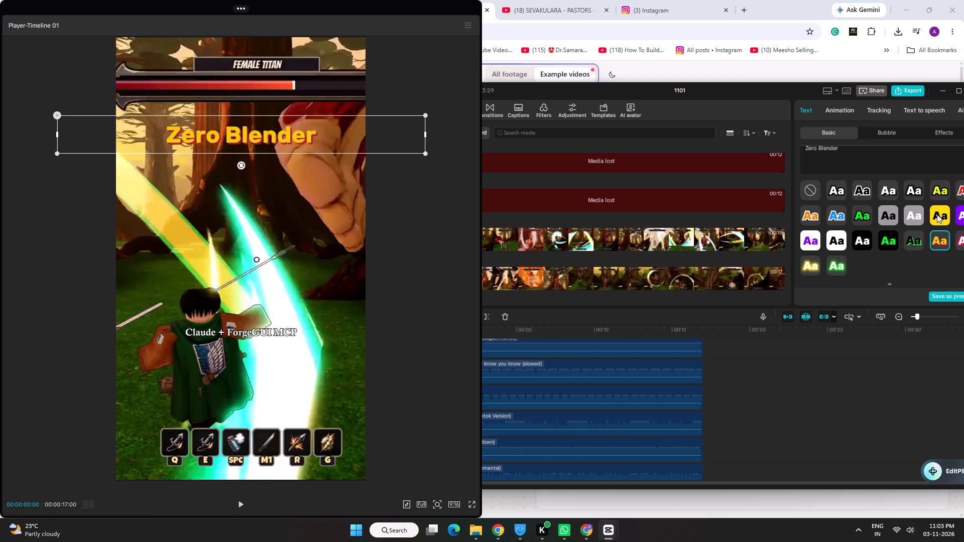
{"action": "left_click", "coordinate": [938, 190]}
{"action": "left_click", "coordinate": [944, 243]}
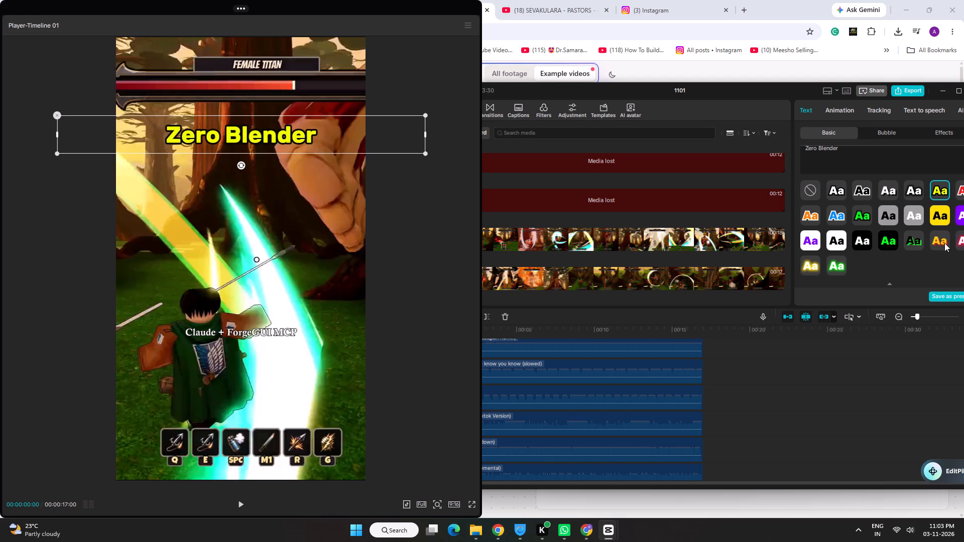
{"action": "left_click", "coordinate": [940, 185]}
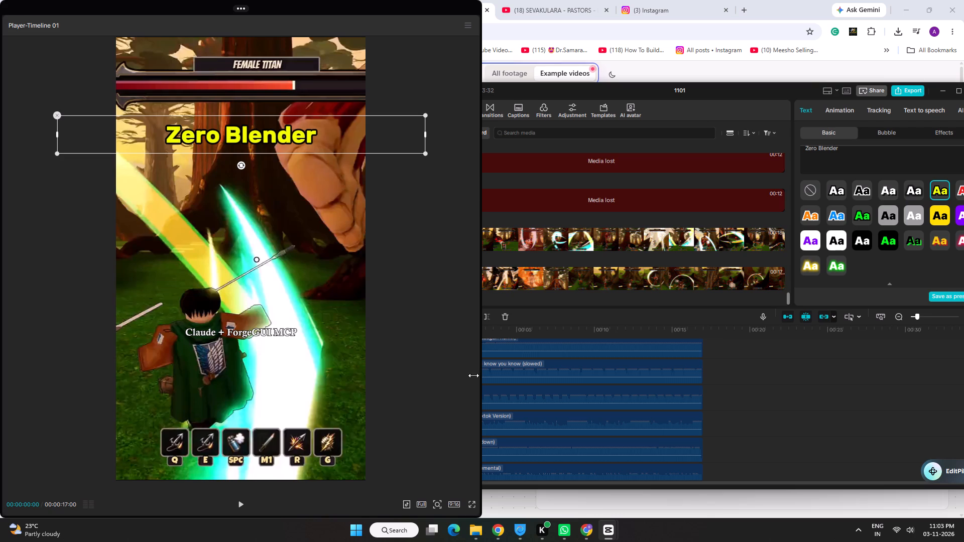
Play the last seconds of the timeline, from about 14:24 to the end.
{"action": "left_click", "coordinate": [457, 364]}
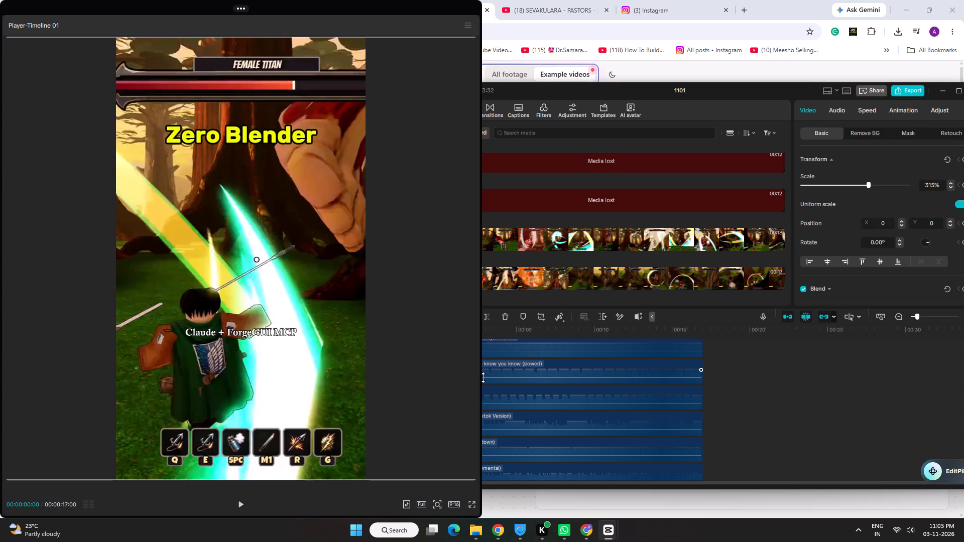
{"action": "left_click_drag", "start_coordinate": [657, 334], "coordinate": [669, 331]}
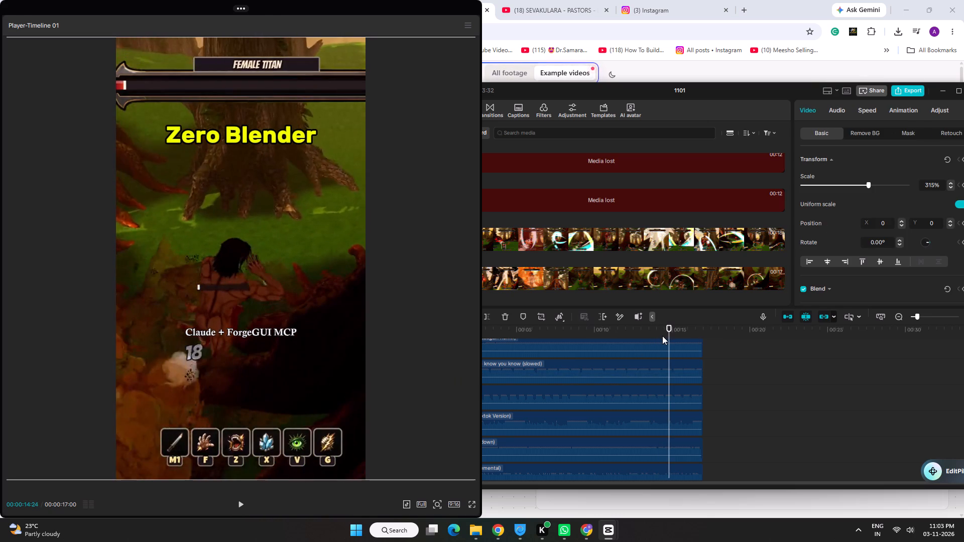
{"action": "key", "text": "space"}
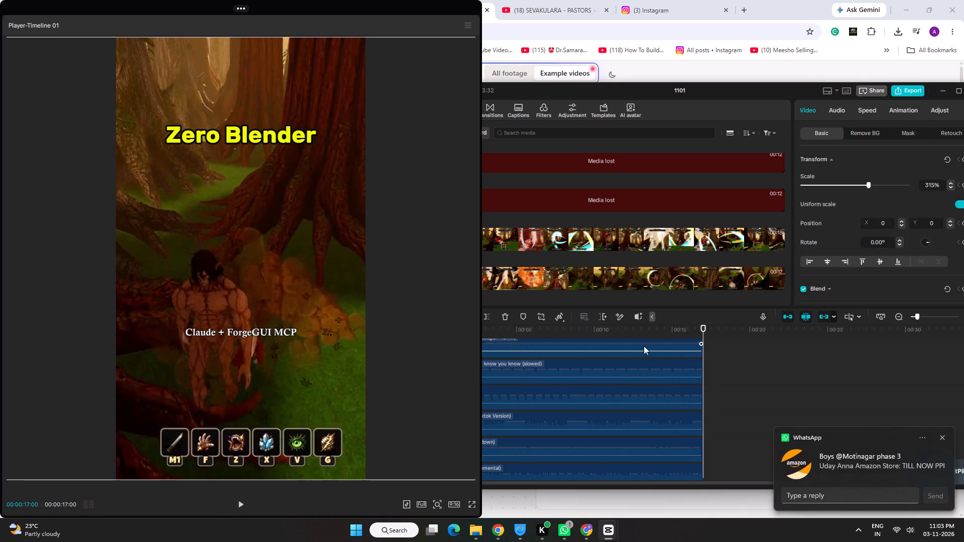
Export the "Zero Blender" video as a 1080P HEVC mp4 at 30fps.
{"action": "key", "text": "ctrl+e"}
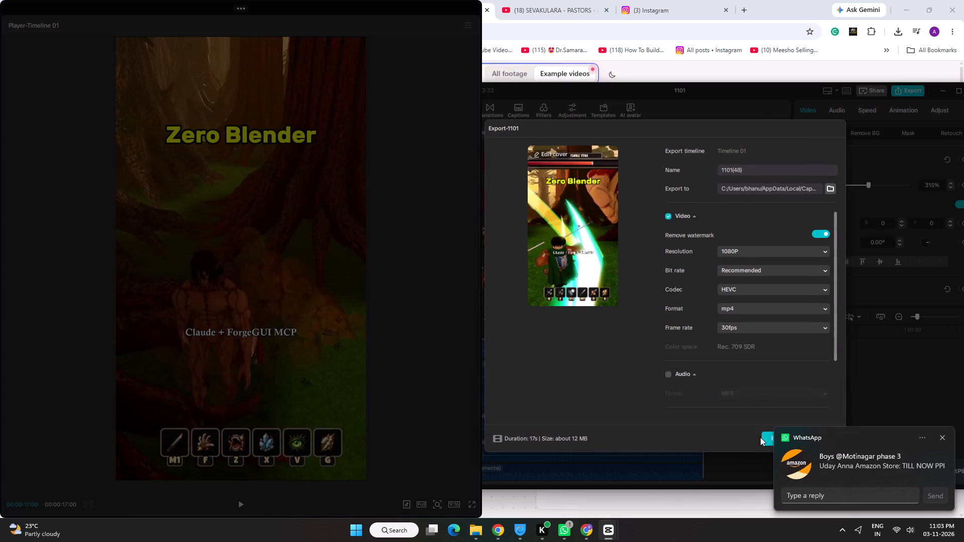
{"action": "left_click", "coordinate": [762, 439]}
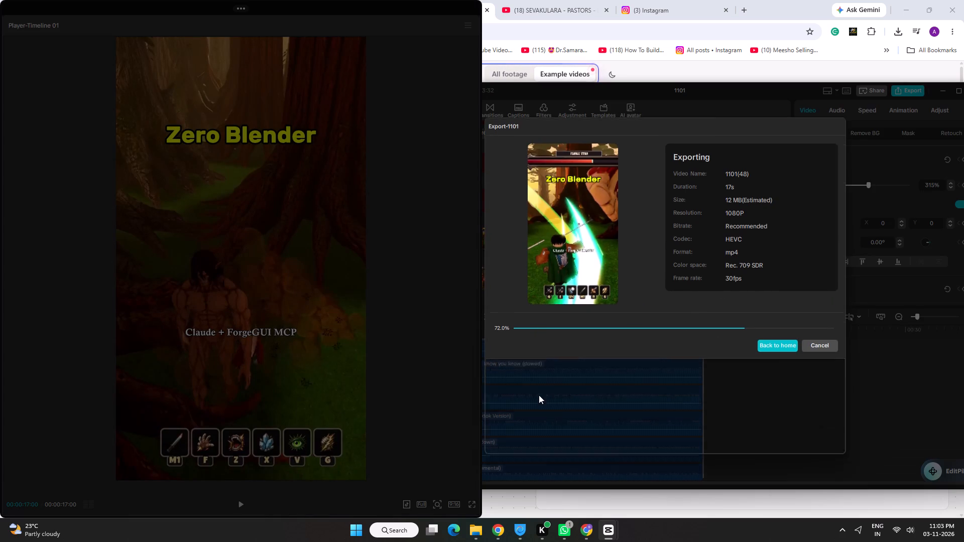
Copy the newly exported video from its export folder into the cap folder in Downloads, and close the export window.
{"action": "left_click", "coordinate": [526, 433]}
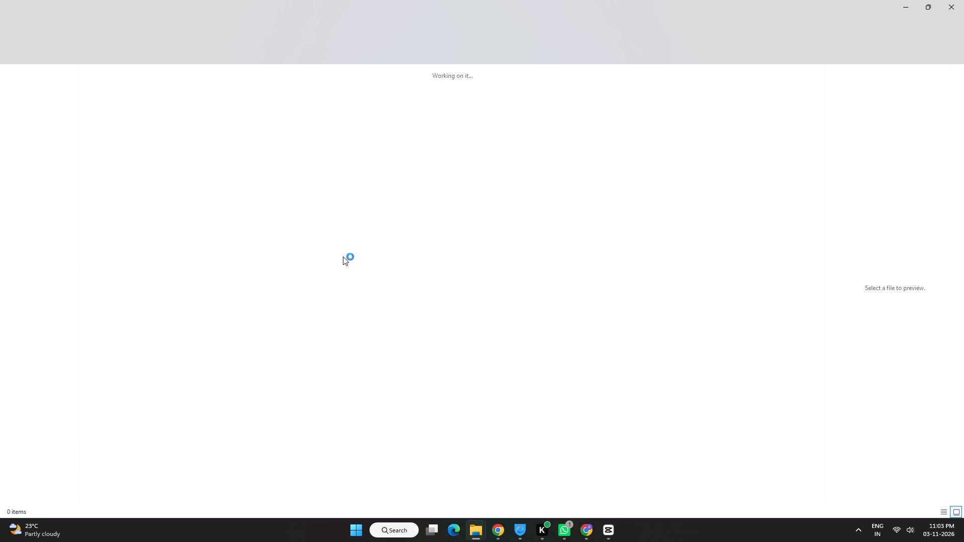
{"action": "left_click", "coordinate": [87, 53]}
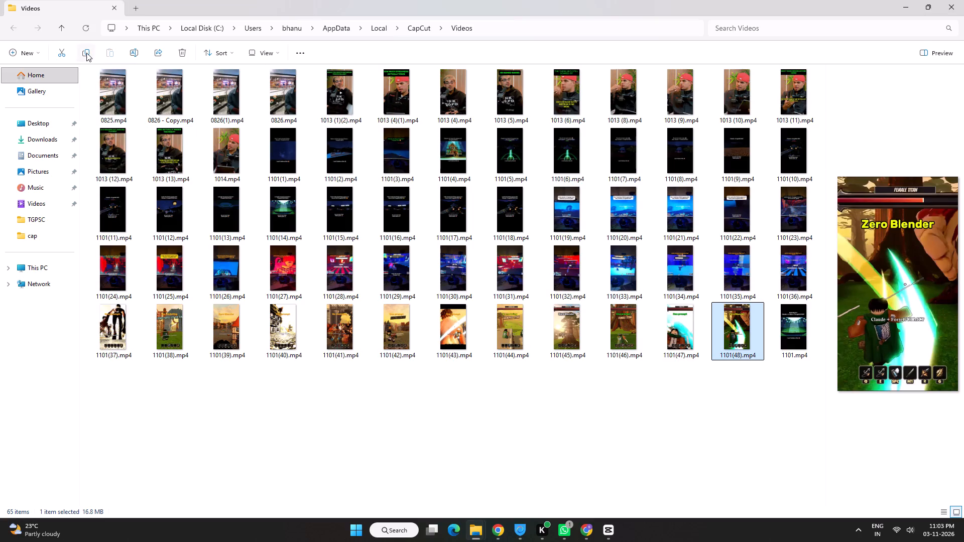
{"action": "left_click", "coordinate": [69, 141]}
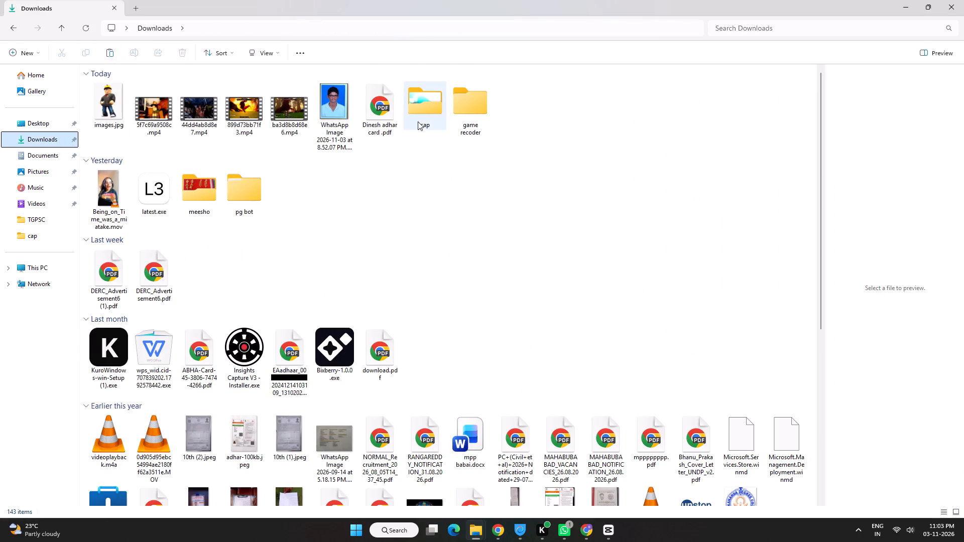
{"action": "double_click", "coordinate": [418, 121]}
{"action": "left_click", "coordinate": [112, 53]}
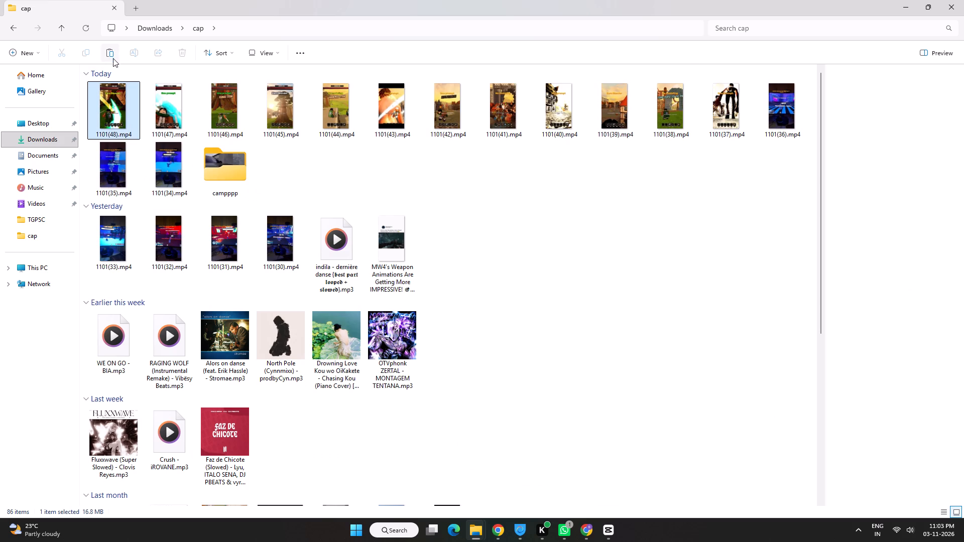
{"action": "left_click", "coordinate": [963, 2]}
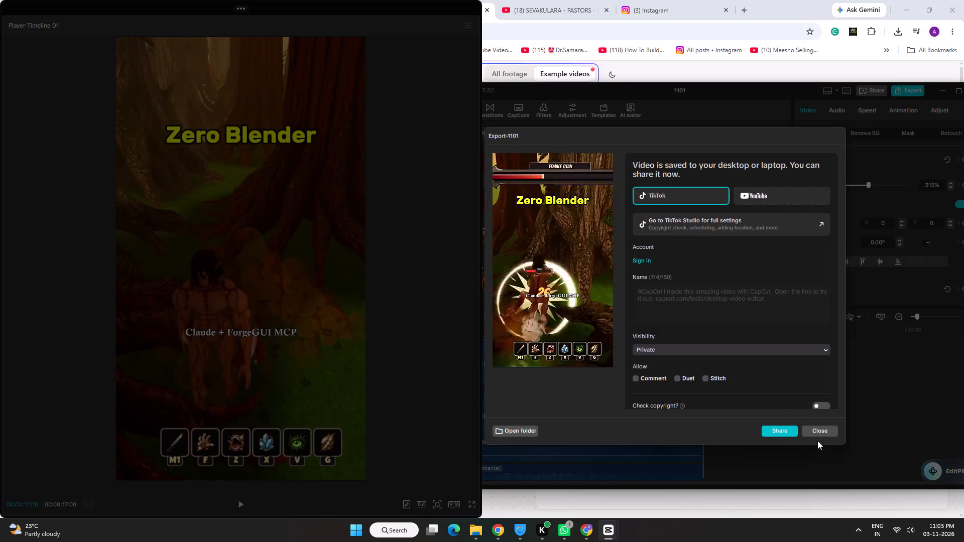
{"action": "left_click", "coordinate": [823, 431]}
Return the playhead to the start and import the gameplay clip 44dd4ab8d8e7.mp4 from Downloads.
{"action": "left_click_drag", "start_coordinate": [551, 327], "coordinate": [240, 320]}
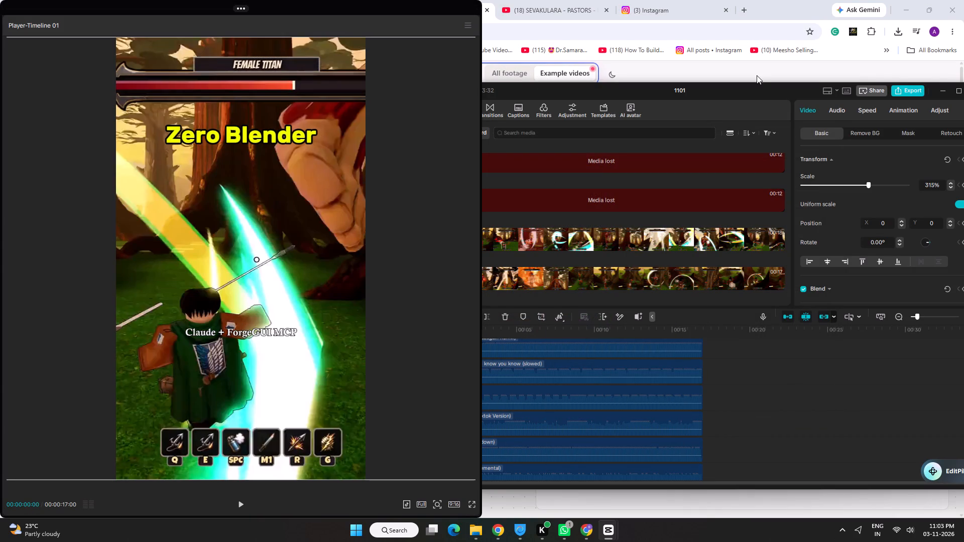
{"action": "left_click_drag", "start_coordinate": [651, 95], "coordinate": [732, 89]}
{"action": "scroll", "coordinate": [575, 231], "scroll_direction": "down", "scroll_amount": 4}
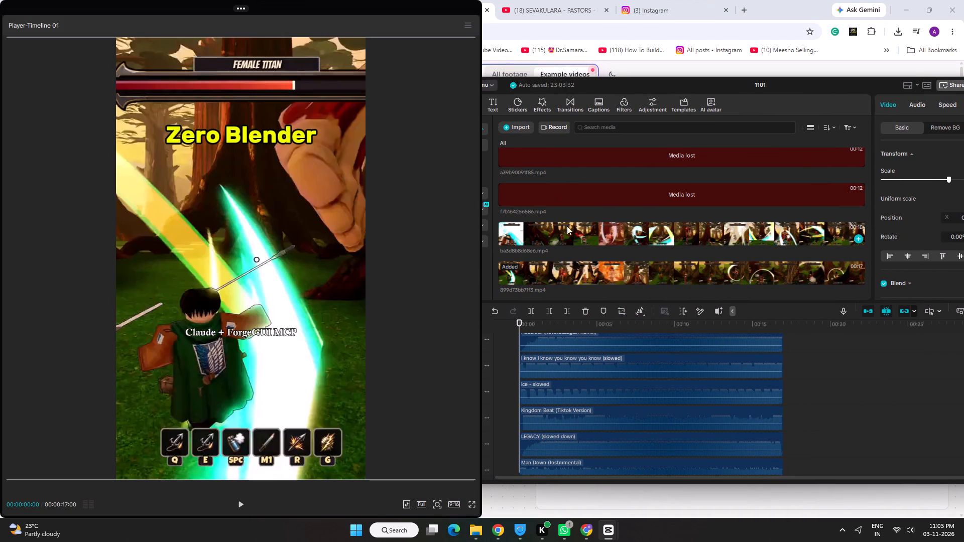
{"action": "left_click", "coordinate": [518, 130]}
{"action": "left_click", "coordinate": [517, 146]}
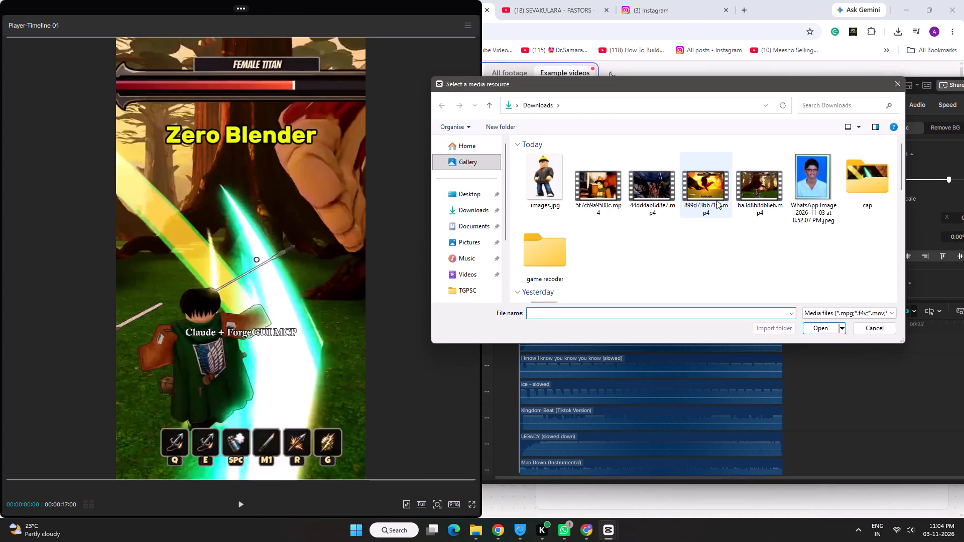
{"action": "double_click", "coordinate": [647, 198]}
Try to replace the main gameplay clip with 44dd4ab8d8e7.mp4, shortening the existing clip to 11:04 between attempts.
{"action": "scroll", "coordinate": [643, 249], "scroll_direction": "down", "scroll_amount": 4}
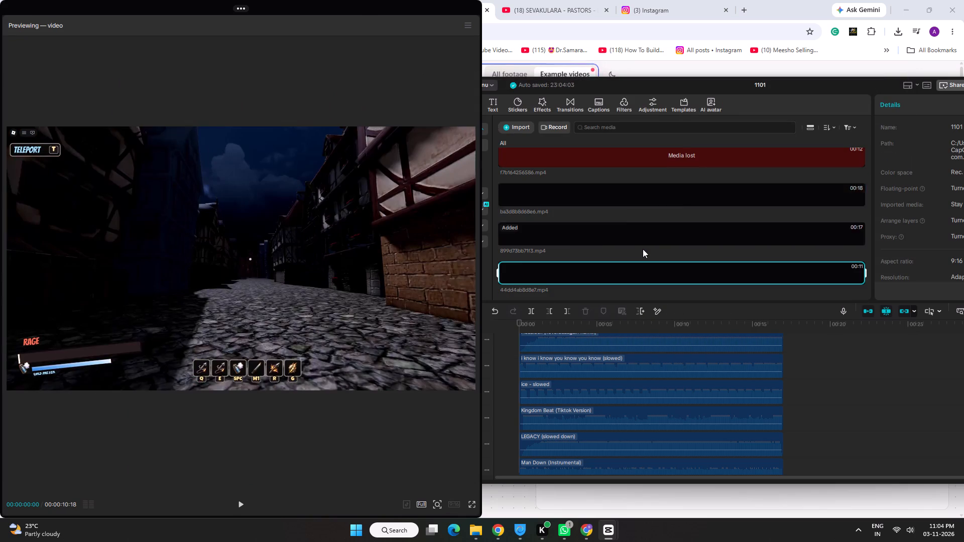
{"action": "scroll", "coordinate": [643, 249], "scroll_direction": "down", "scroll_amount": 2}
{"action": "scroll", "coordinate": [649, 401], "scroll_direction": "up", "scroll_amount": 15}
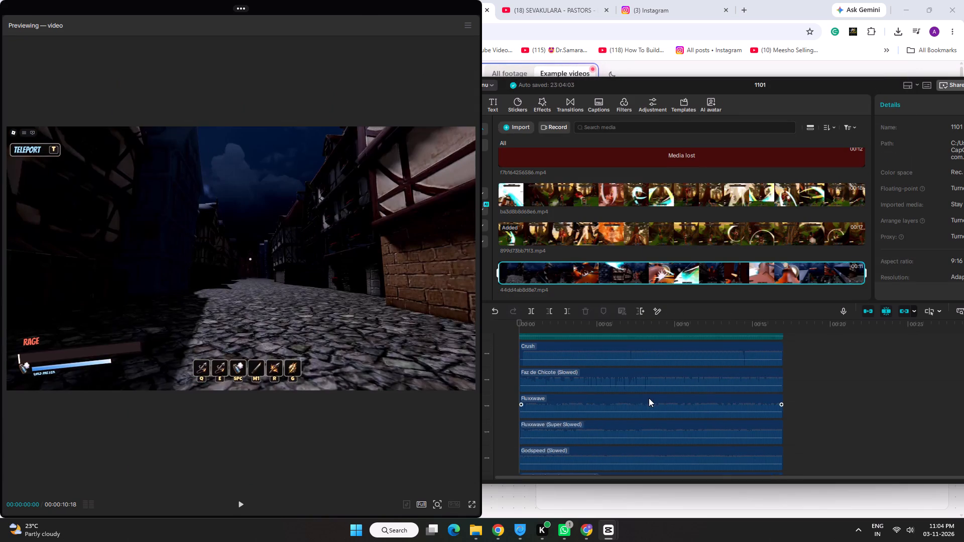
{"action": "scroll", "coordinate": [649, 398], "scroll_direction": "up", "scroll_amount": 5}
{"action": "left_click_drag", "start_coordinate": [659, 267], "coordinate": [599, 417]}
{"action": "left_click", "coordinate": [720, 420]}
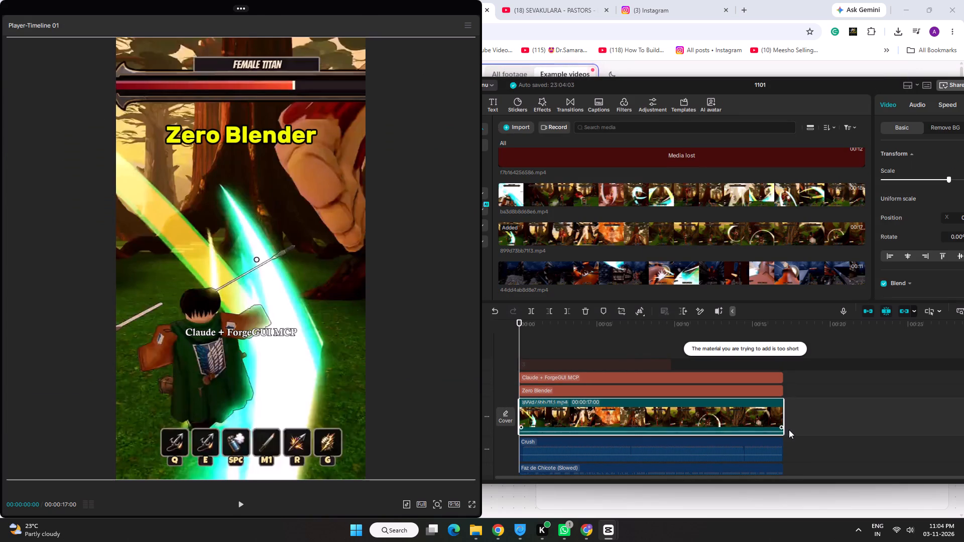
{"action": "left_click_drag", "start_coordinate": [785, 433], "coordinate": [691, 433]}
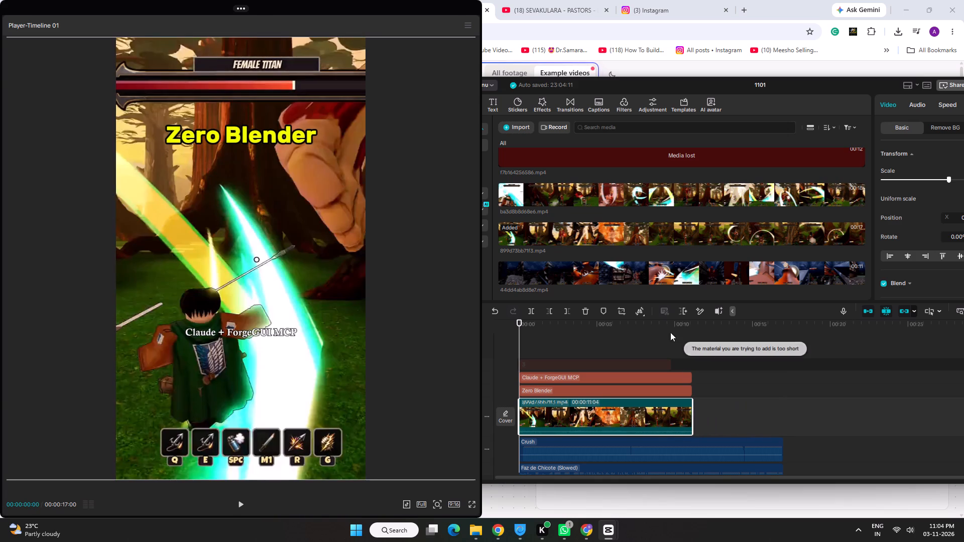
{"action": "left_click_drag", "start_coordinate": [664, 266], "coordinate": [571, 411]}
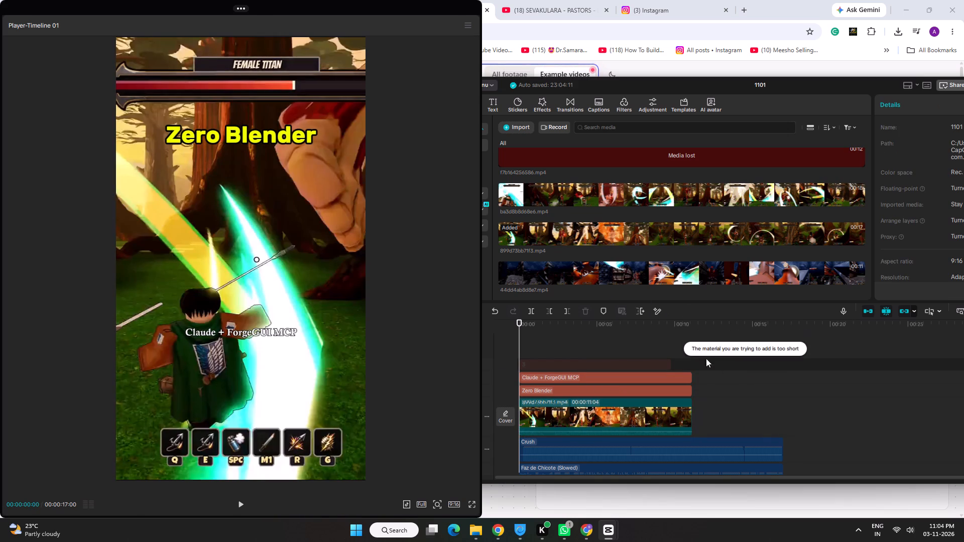
Trim the main gameplay clip to 8:14 and replace it with 44dd4ab8d8e7.mp4, keeping the original video effect.
{"action": "left_click", "coordinate": [667, 415]}
{"action": "left_click_drag", "start_coordinate": [693, 432], "coordinate": [649, 433]}
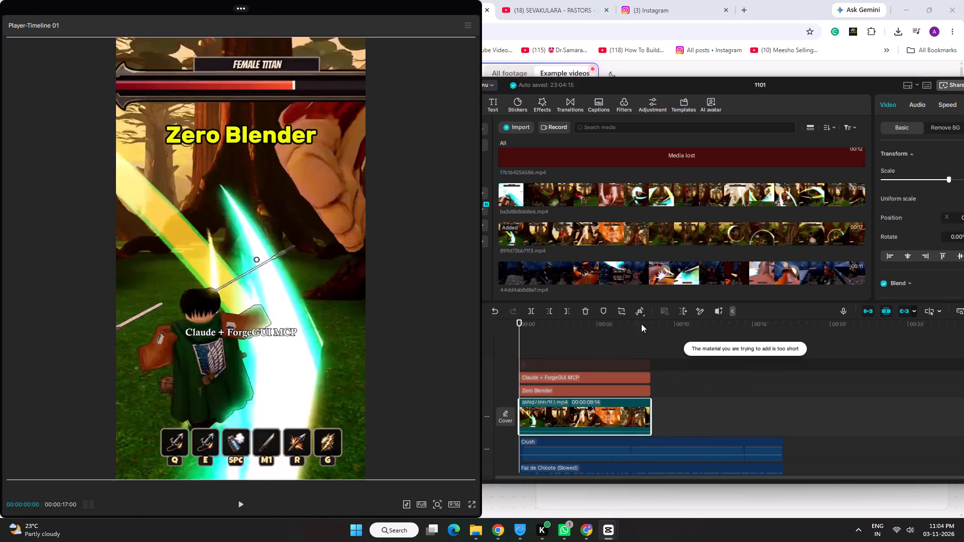
{"action": "left_click_drag", "start_coordinate": [672, 268], "coordinate": [557, 413]}
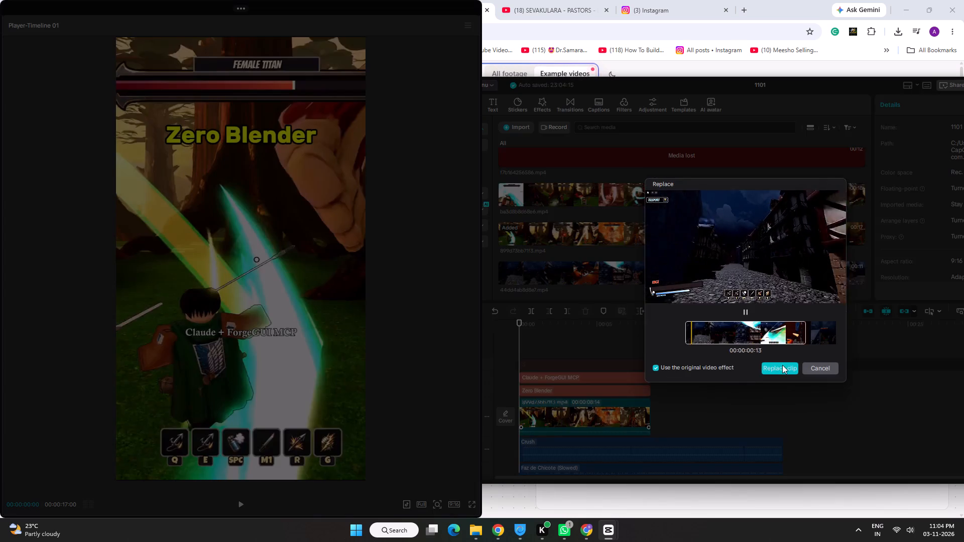
{"action": "left_click", "coordinate": [782, 365]}
Extend the new main gameplay clip to its full 10:18 length.
{"action": "left_click", "coordinate": [601, 420]}
{"action": "left_click_drag", "start_coordinate": [650, 431], "coordinate": [693, 426]}
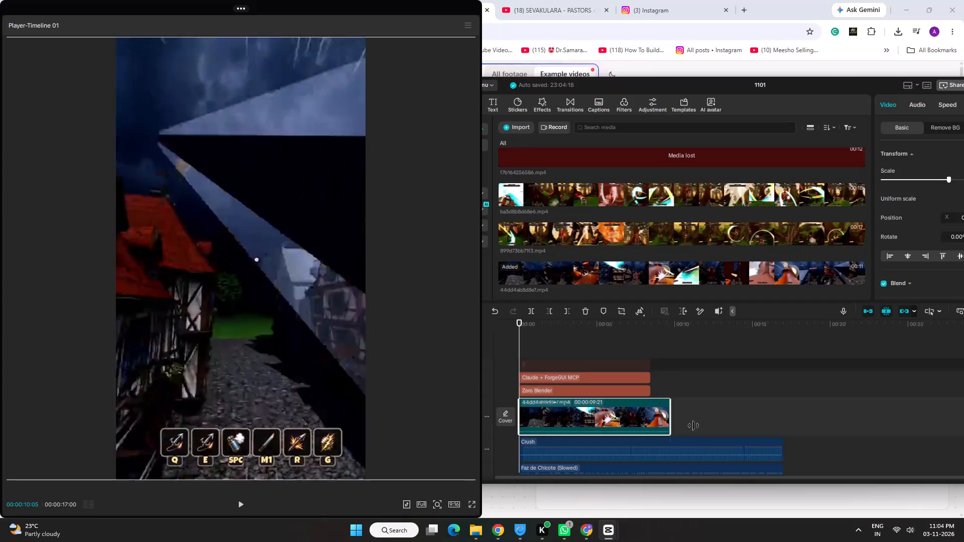
Finish extending the gameplay clip to 10:18 and stretch the Zero Blender and Claude + ForgeGUI MCP captions together to its end.
{"action": "left_click_drag", "start_coordinate": [693, 426], "coordinate": [744, 423]}
{"action": "left_click", "coordinate": [634, 387]}
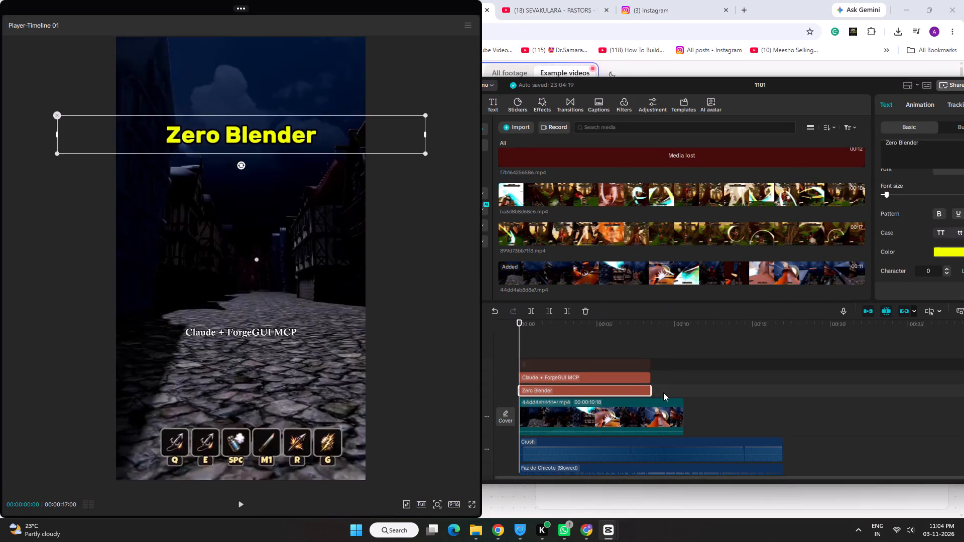
{"action": "left_click_drag", "start_coordinate": [663, 392], "coordinate": [635, 375]}
{"action": "left_click_drag", "start_coordinate": [651, 392], "coordinate": [675, 391]}
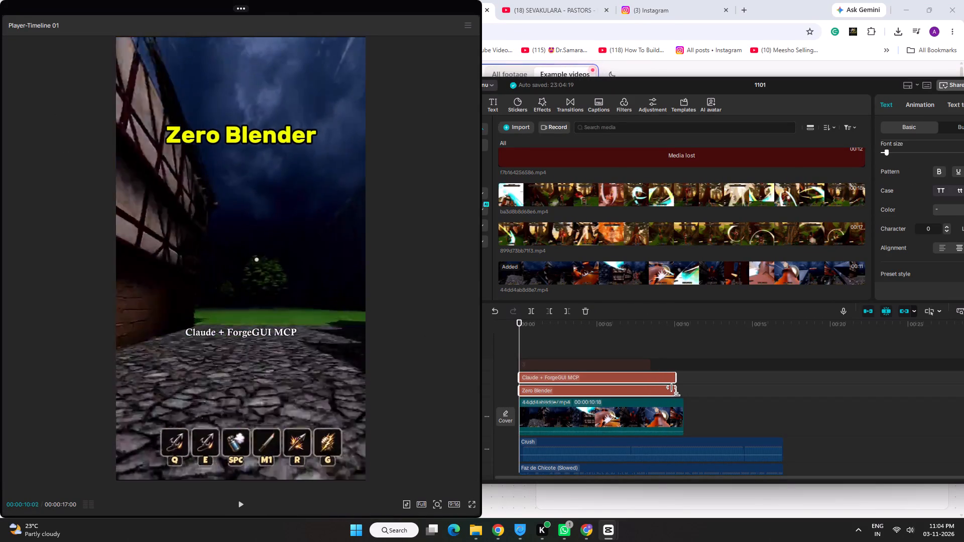
{"action": "left_click_drag", "start_coordinate": [675, 391], "coordinate": [681, 391]}
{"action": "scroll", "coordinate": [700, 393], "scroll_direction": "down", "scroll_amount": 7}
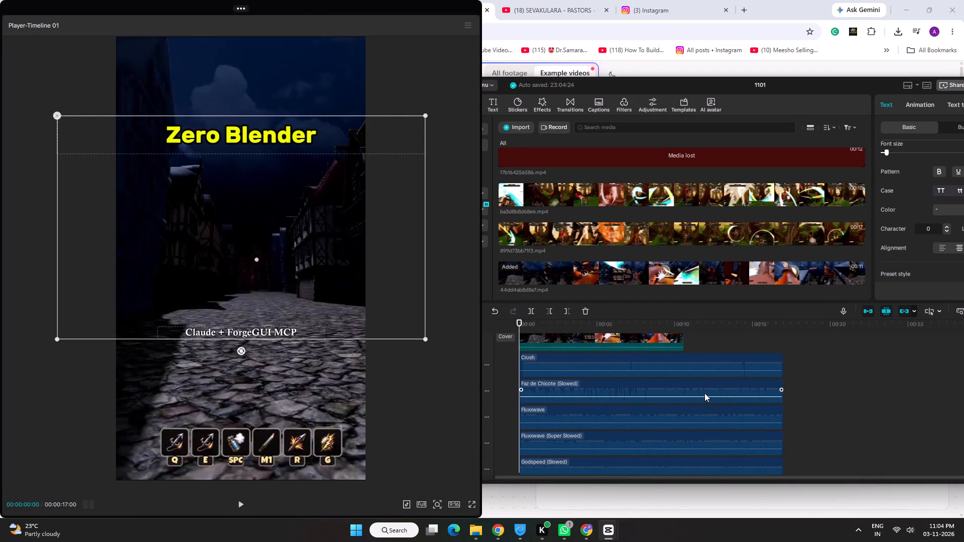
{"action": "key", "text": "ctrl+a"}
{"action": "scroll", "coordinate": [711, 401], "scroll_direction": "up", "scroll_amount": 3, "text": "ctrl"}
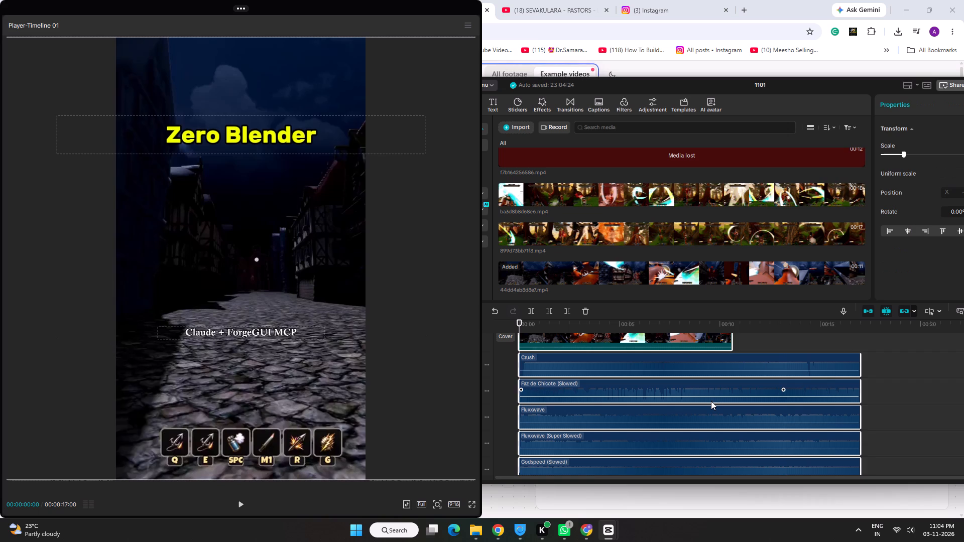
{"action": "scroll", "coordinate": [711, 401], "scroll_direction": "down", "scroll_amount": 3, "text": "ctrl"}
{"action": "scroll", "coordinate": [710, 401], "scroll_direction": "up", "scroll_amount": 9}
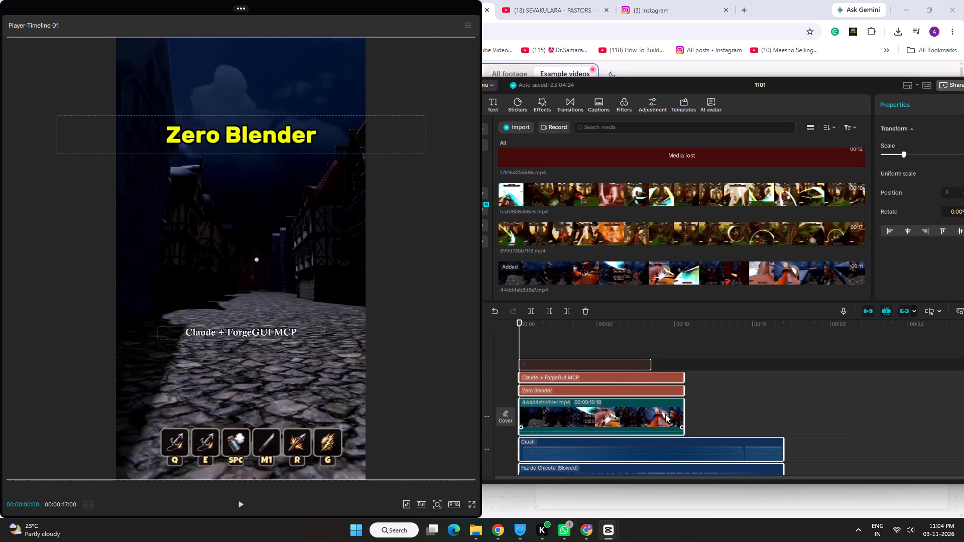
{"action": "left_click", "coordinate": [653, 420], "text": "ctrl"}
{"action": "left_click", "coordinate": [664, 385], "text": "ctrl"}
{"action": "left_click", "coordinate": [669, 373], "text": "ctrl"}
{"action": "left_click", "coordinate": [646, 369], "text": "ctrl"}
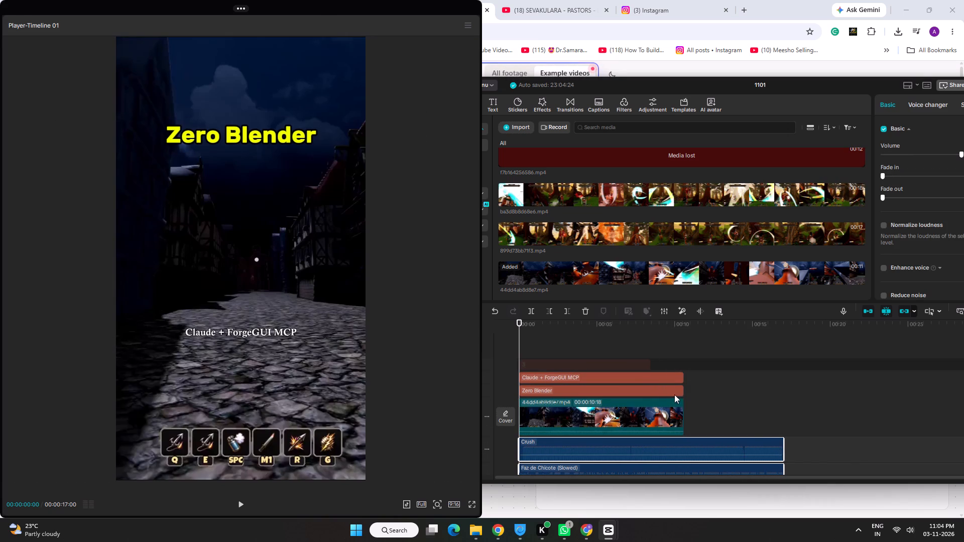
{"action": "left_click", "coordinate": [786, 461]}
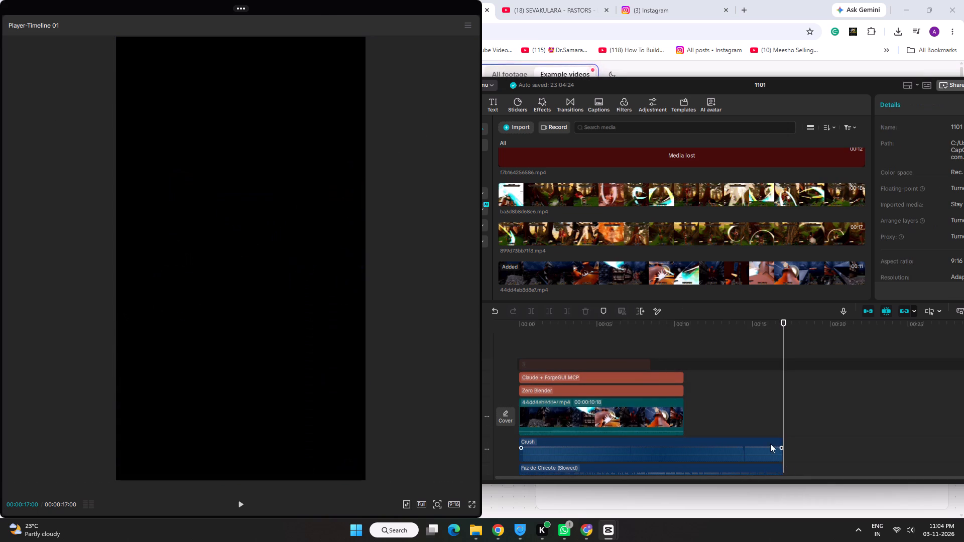
Select only the soundtrack clips and trim them all together to end with the gameplay clip at 10:18.
{"action": "key", "text": "ctrl+a"}
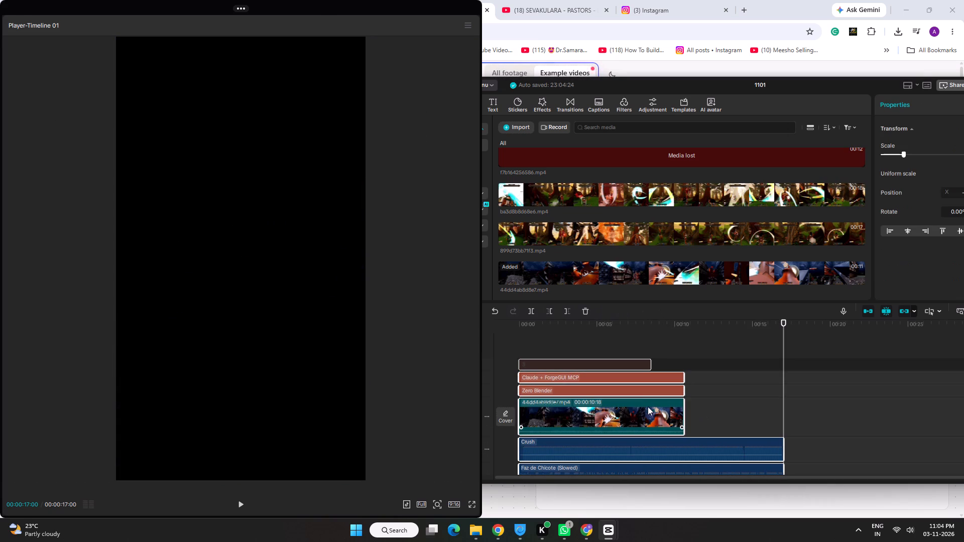
{"action": "left_click", "coordinate": [653, 415], "text": "ctrl"}
{"action": "left_click", "coordinate": [663, 388], "text": "ctrl"}
{"action": "left_click", "coordinate": [665, 378], "text": "ctrl"}
{"action": "left_click", "coordinate": [637, 366], "text": "ctrl"}
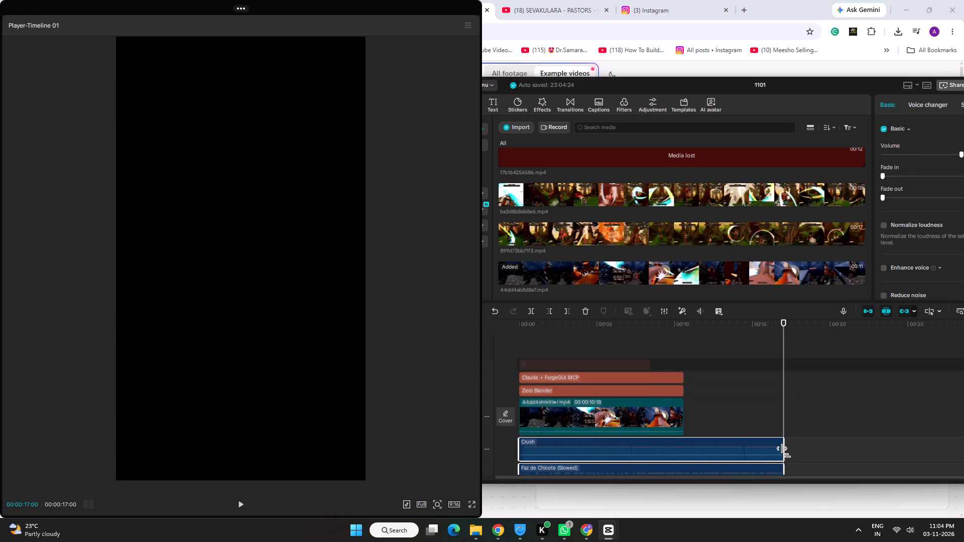
{"action": "left_click_drag", "start_coordinate": [785, 452], "coordinate": [686, 453]}
Preview the video from the start with its current soundtrack and mute the MONTAGEM ALQUIMIA (SLOWED) track.
{"action": "left_click_drag", "start_coordinate": [643, 325], "coordinate": [449, 338]}
{"action": "key", "text": "space"}
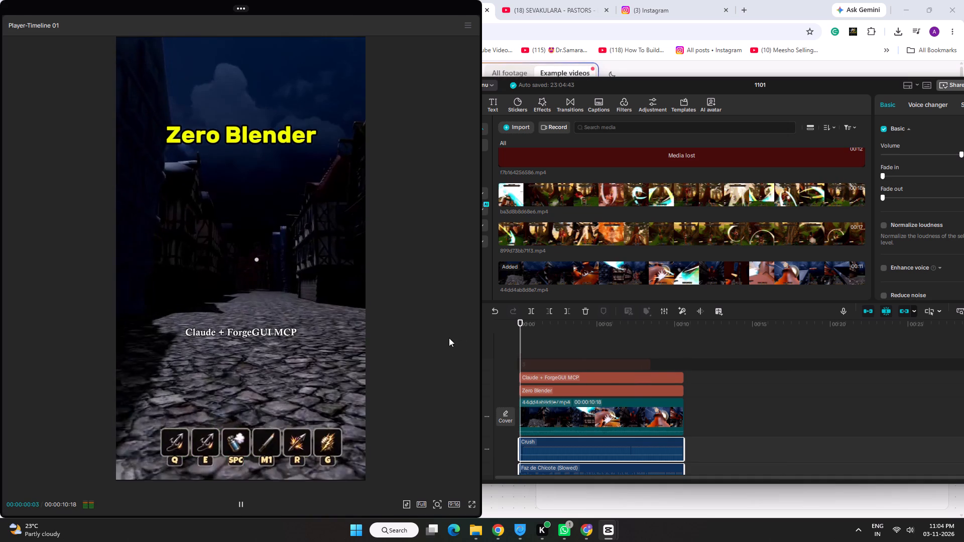
{"action": "scroll", "coordinate": [605, 375], "scroll_direction": "down", "scroll_amount": 20}
{"action": "scroll", "coordinate": [605, 375], "scroll_direction": "down", "scroll_amount": 20}
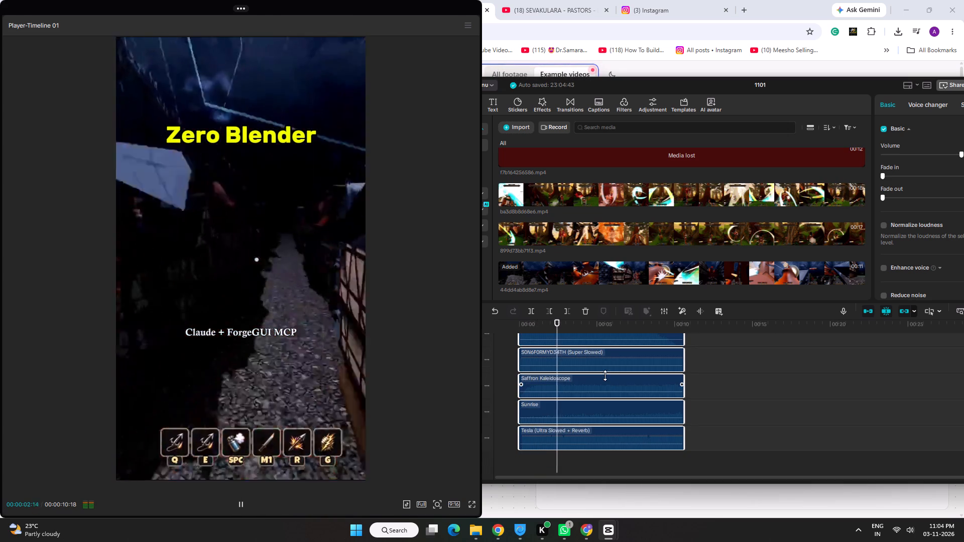
{"action": "scroll", "coordinate": [605, 375], "scroll_direction": "down", "scroll_amount": 7}
{"action": "scroll", "coordinate": [606, 376], "scroll_direction": "up", "scroll_amount": 13}
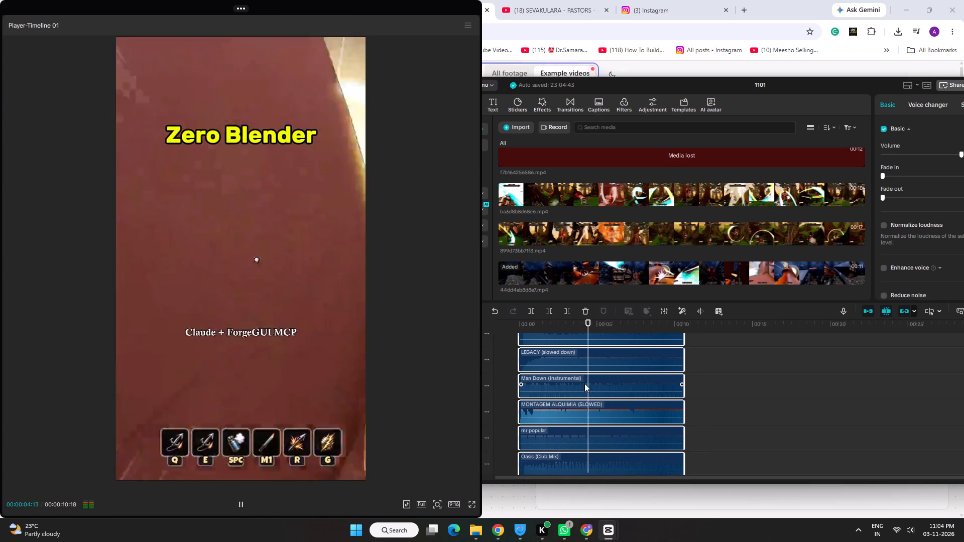
{"action": "key", "text": "space"}
{"action": "left_click_drag", "start_coordinate": [681, 86], "coordinate": [682, 86]}
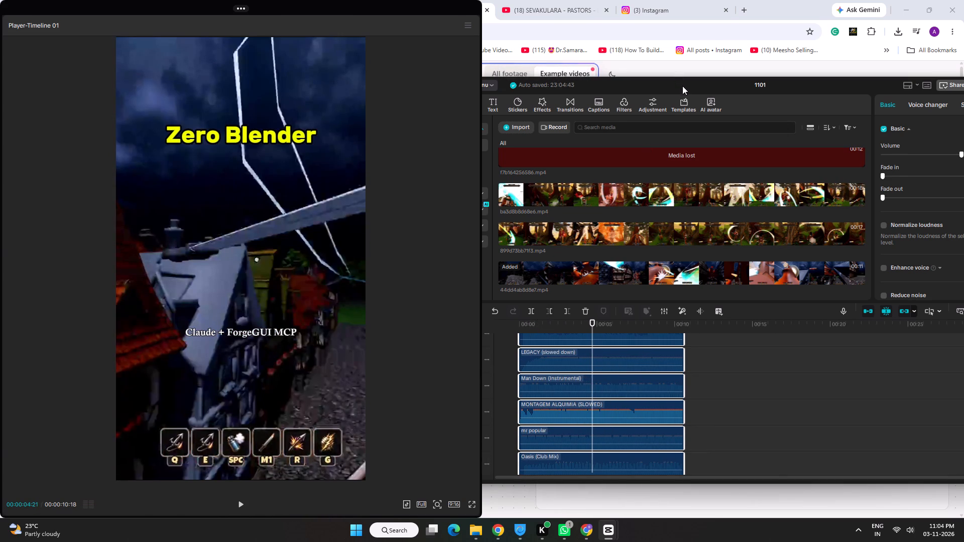
{"action": "left_click_drag", "start_coordinate": [682, 86], "coordinate": [729, 85]}
{"action": "left_click", "coordinate": [521, 410]}
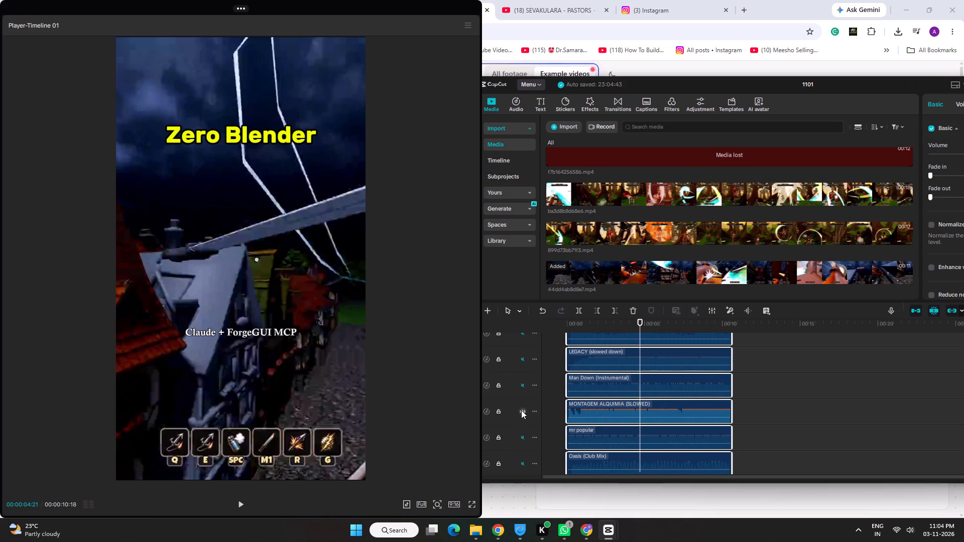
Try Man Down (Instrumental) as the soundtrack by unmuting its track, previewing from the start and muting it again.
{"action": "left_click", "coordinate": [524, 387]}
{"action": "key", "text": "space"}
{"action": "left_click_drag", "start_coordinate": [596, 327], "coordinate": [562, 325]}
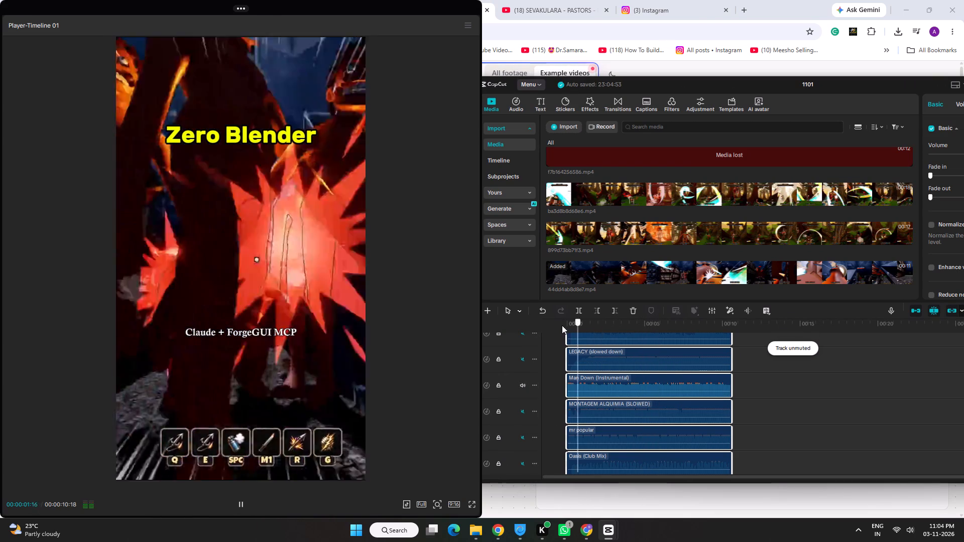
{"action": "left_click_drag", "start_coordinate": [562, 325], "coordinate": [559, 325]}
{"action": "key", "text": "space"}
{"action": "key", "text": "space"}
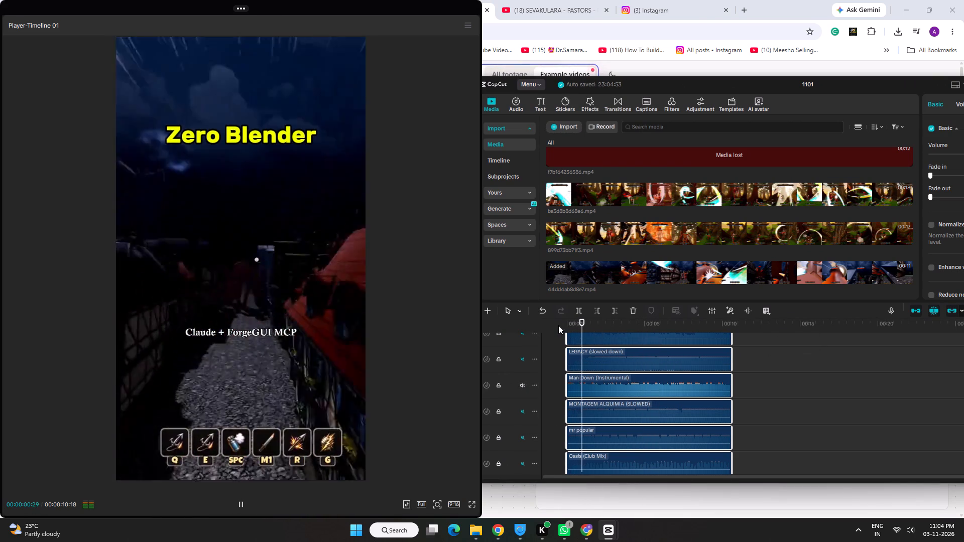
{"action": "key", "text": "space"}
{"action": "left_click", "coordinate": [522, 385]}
Unmute the LEGACY (slowed down) track as the soundtrack and preview the video from the start.
{"action": "left_click", "coordinate": [522, 360]}
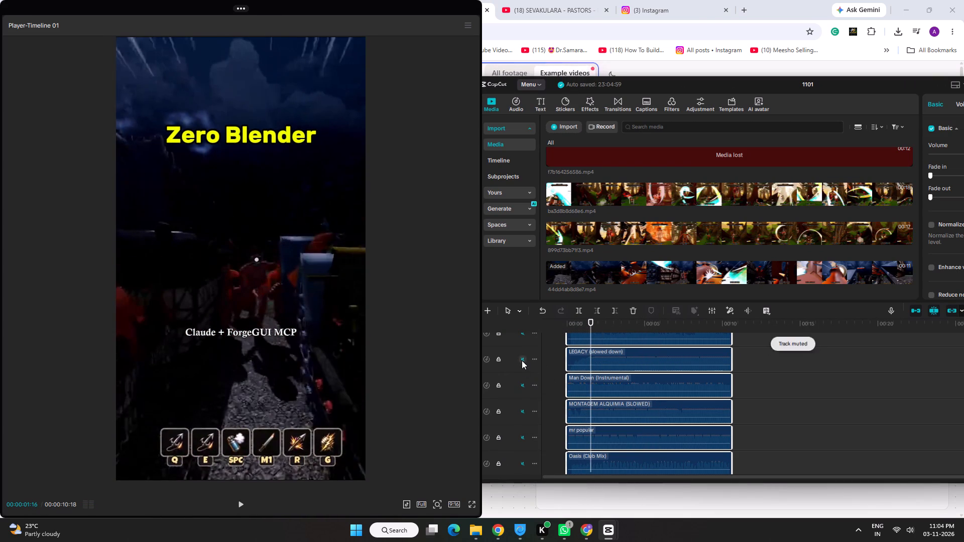
{"action": "left_click_drag", "start_coordinate": [572, 329], "coordinate": [567, 329]}
{"action": "key", "text": "space"}
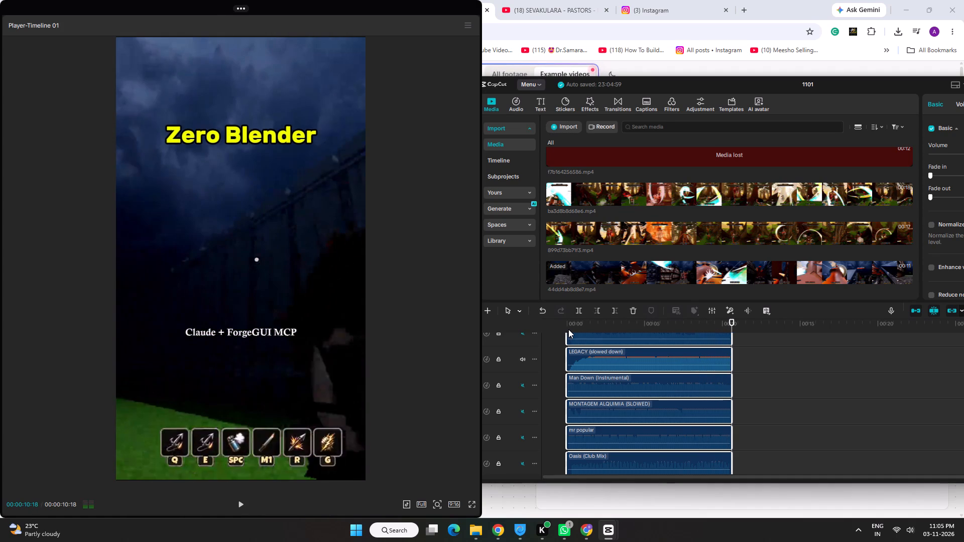
{"action": "scroll", "coordinate": [588, 354], "scroll_direction": "up", "scroll_amount": 6}
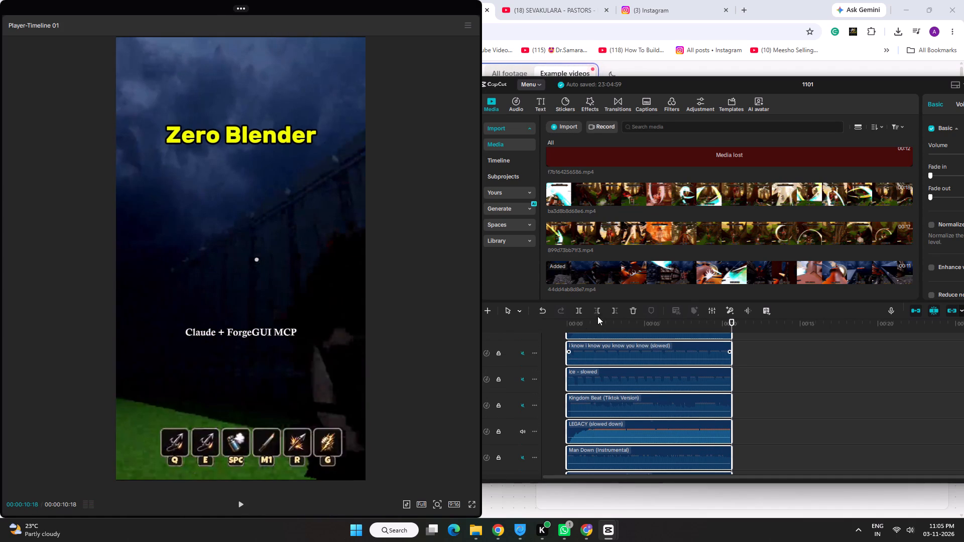
Copy the hook "No modeling" from the BloxClips campaign page in Chrome and replace CapCut's Zero Blender caption text with it.
{"action": "left_click", "coordinate": [696, 67]}
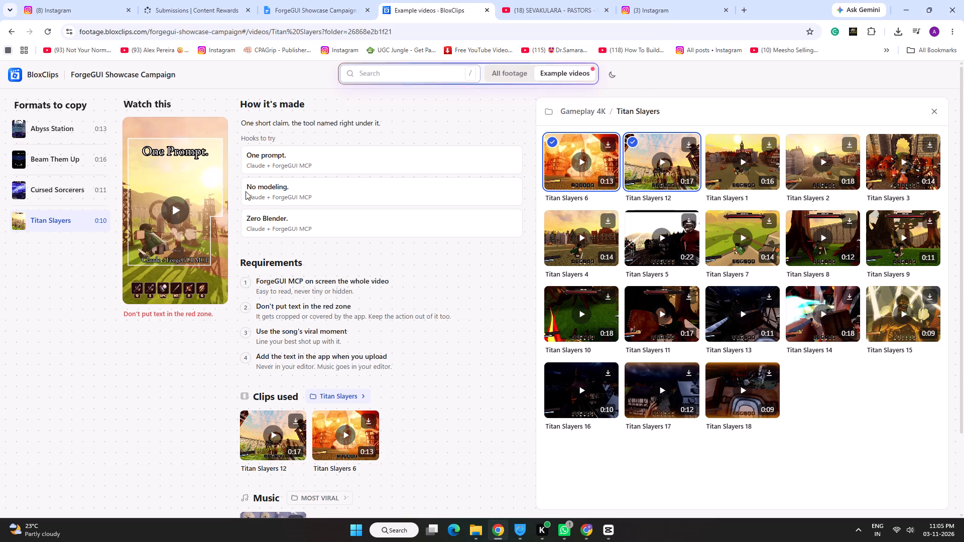
{"action": "left_click_drag", "start_coordinate": [246, 188], "coordinate": [287, 191]}
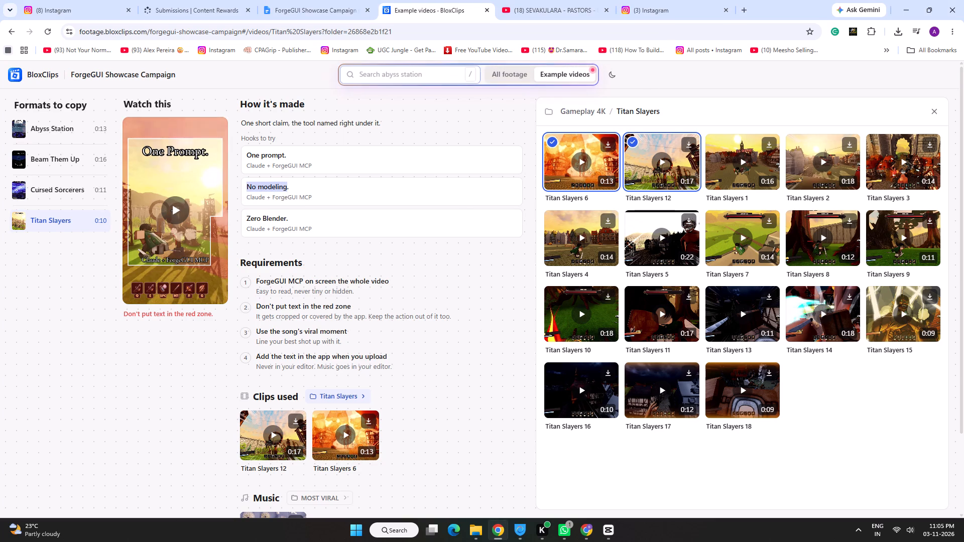
{"action": "right_click", "coordinate": [286, 187]}
{"action": "left_click", "coordinate": [325, 201]}
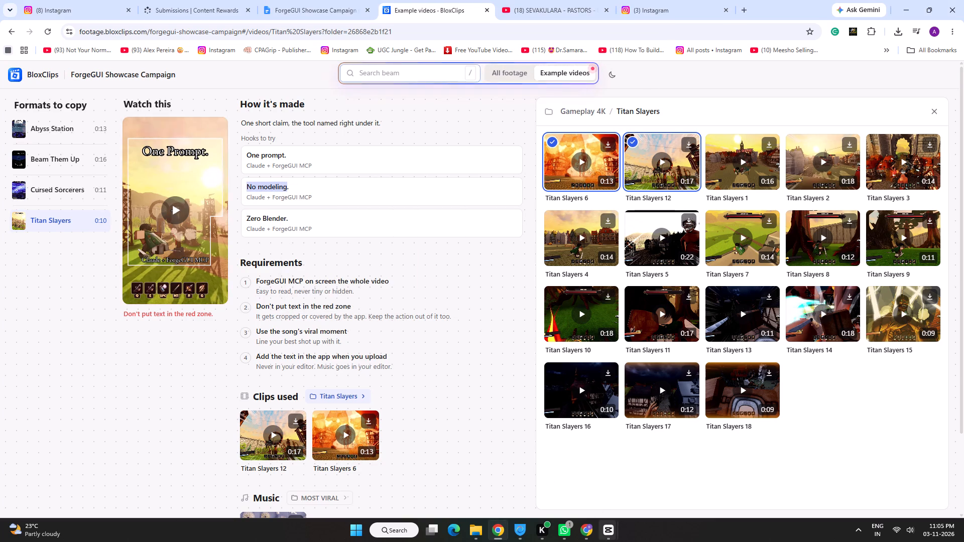
{"action": "left_click", "coordinate": [648, 491]}
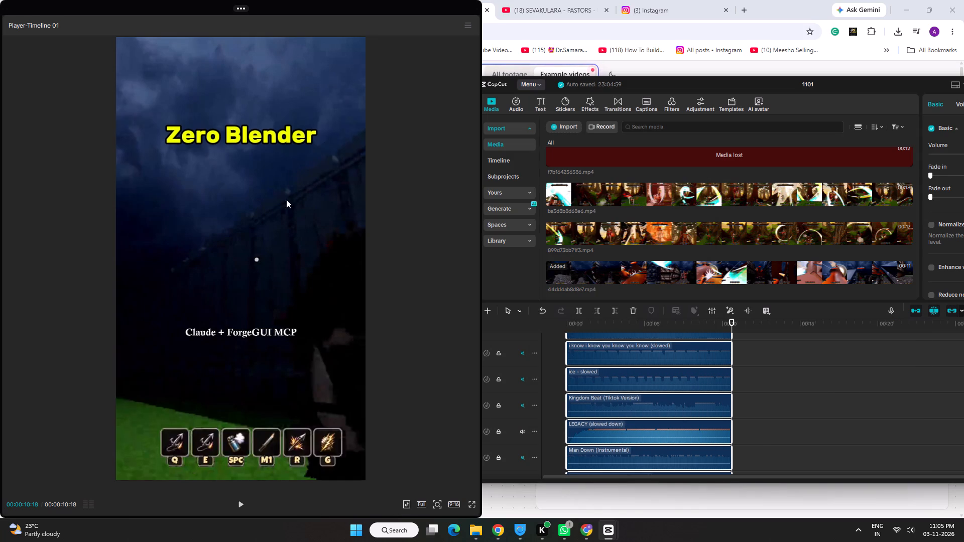
{"action": "left_click", "coordinate": [288, 137]}
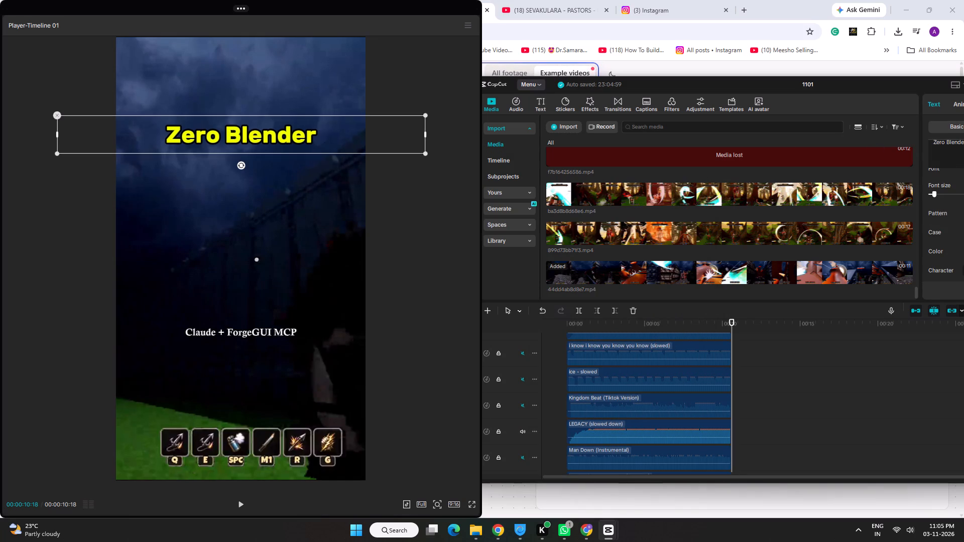
{"action": "left_click_drag", "start_coordinate": [933, 144], "coordinate": [963, 152]}
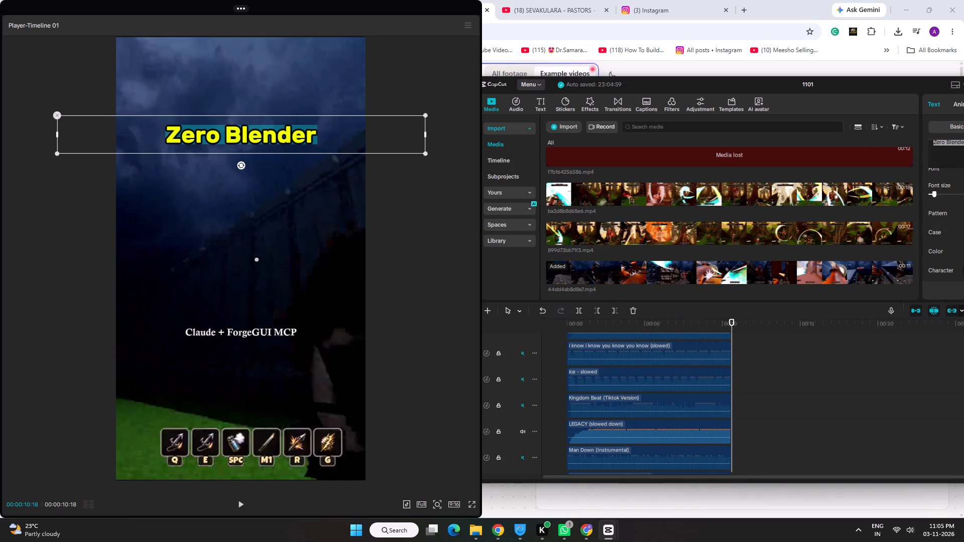
{"action": "key", "text": "ctrl+a"}
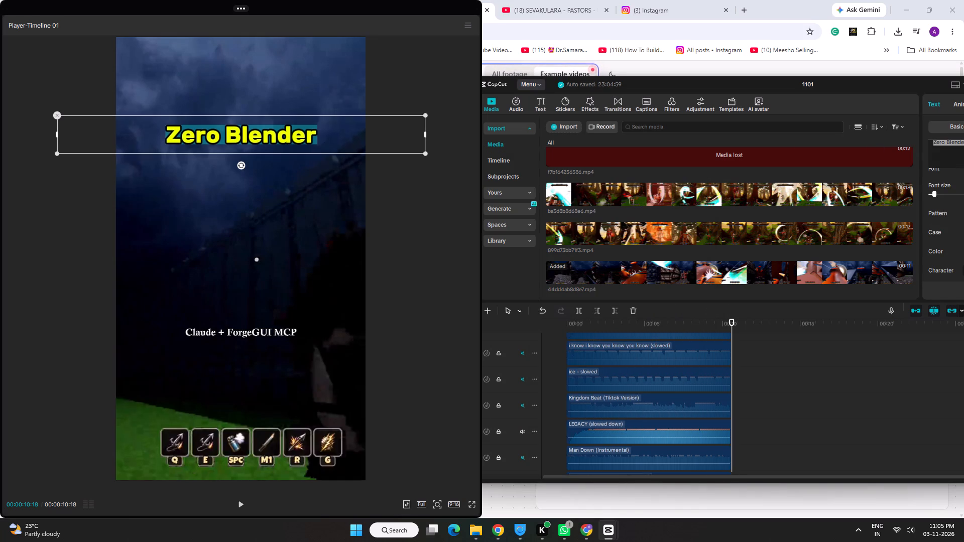
{"action": "key", "text": "ctrl+v"}
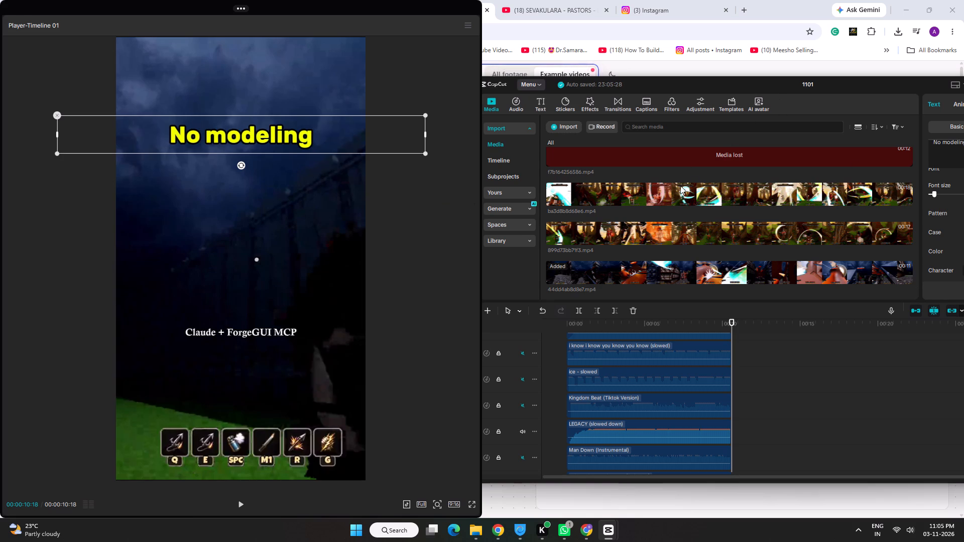
Preview the video's ending and export the timeline as a 1080P, 30fps mp4.
{"action": "left_click", "coordinate": [708, 326]}
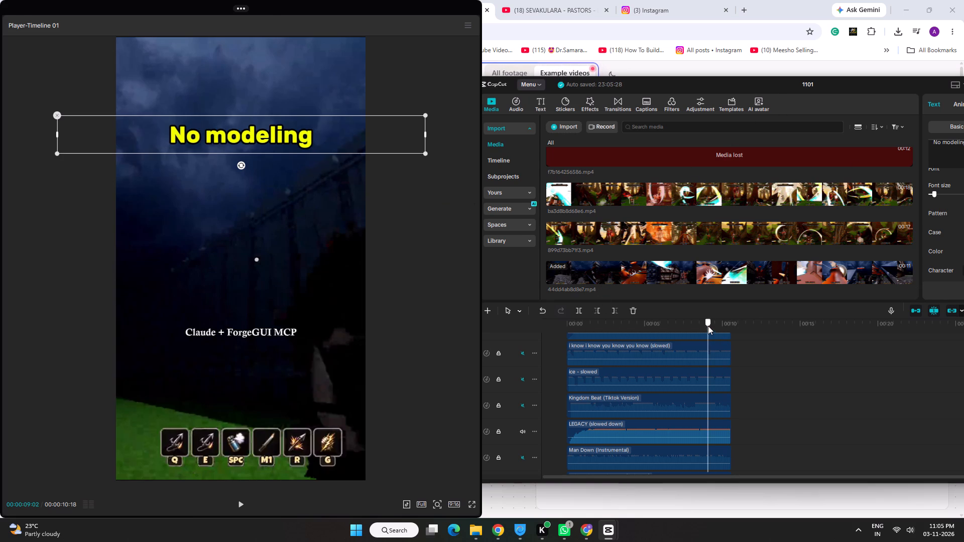
{"action": "key", "text": "space"}
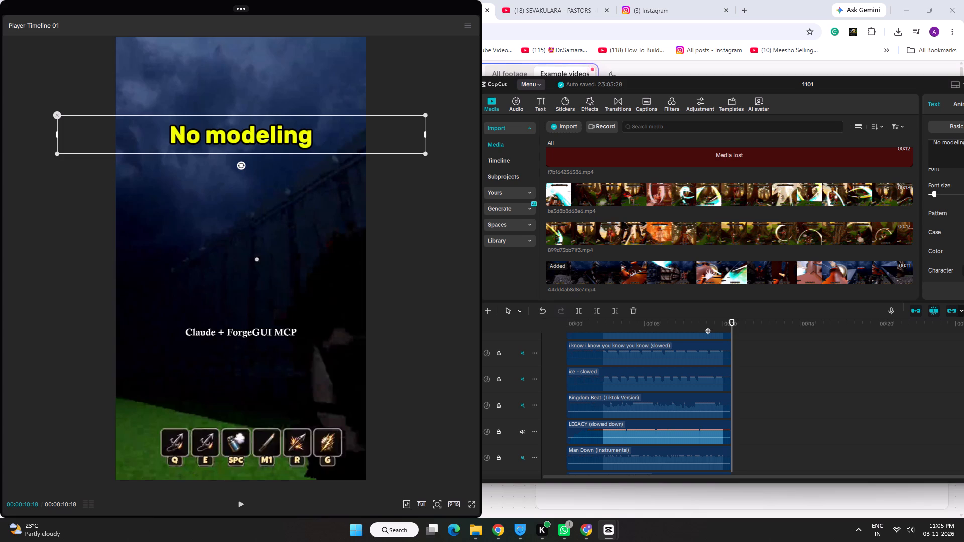
{"action": "key", "text": "ctrl+e"}
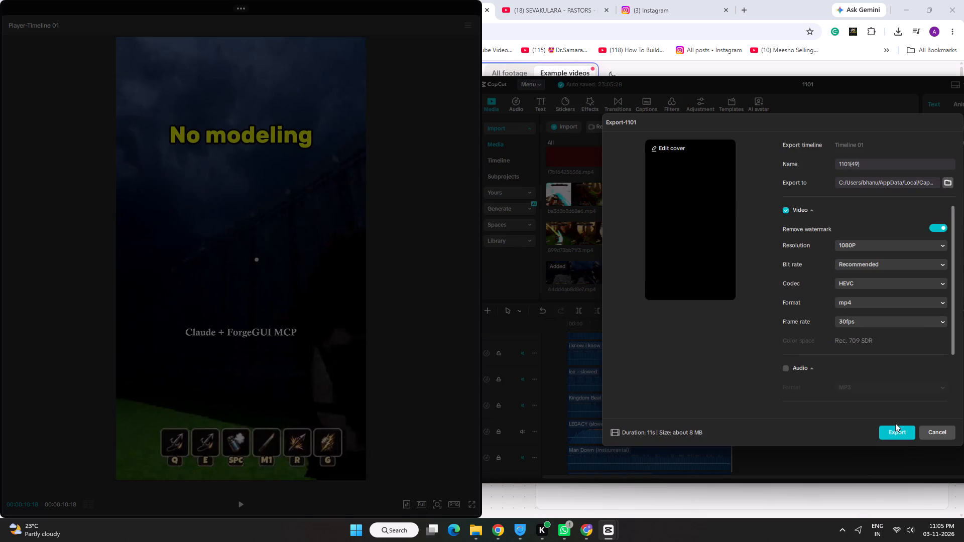
{"action": "left_click", "coordinate": [897, 433]}
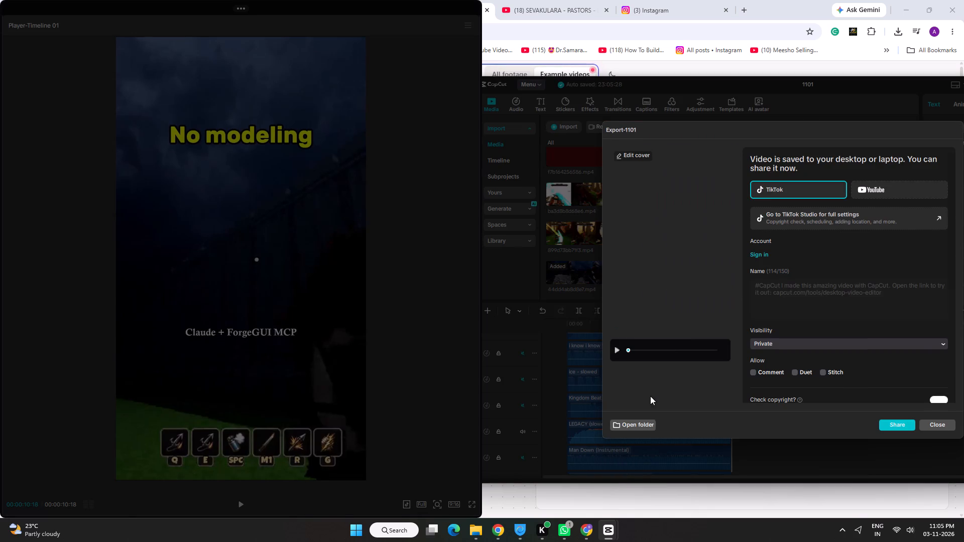
Copy the exported 1101(49).mp4 from CapCut's Videos folder into the cap folder in Downloads.
{"action": "left_click", "coordinate": [642, 424]}
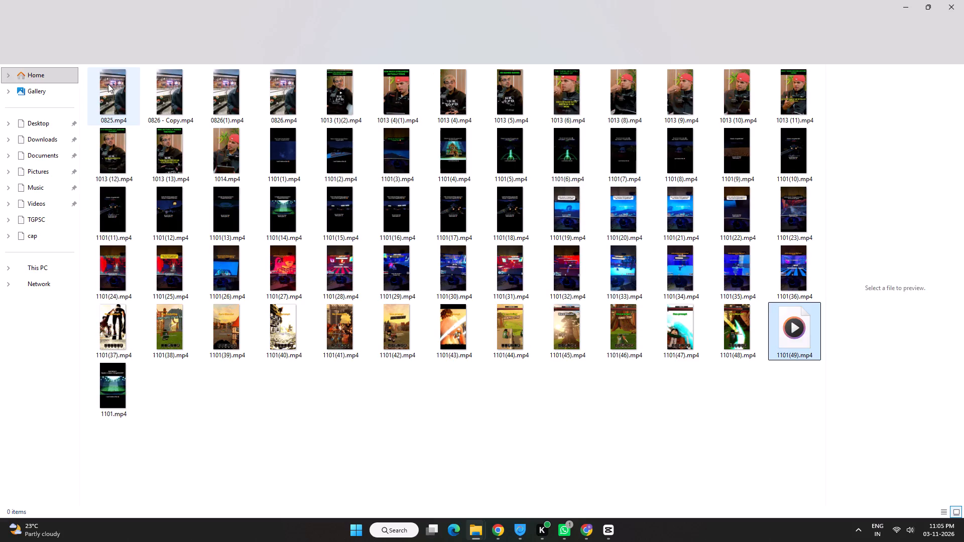
{"action": "left_click", "coordinate": [86, 53]}
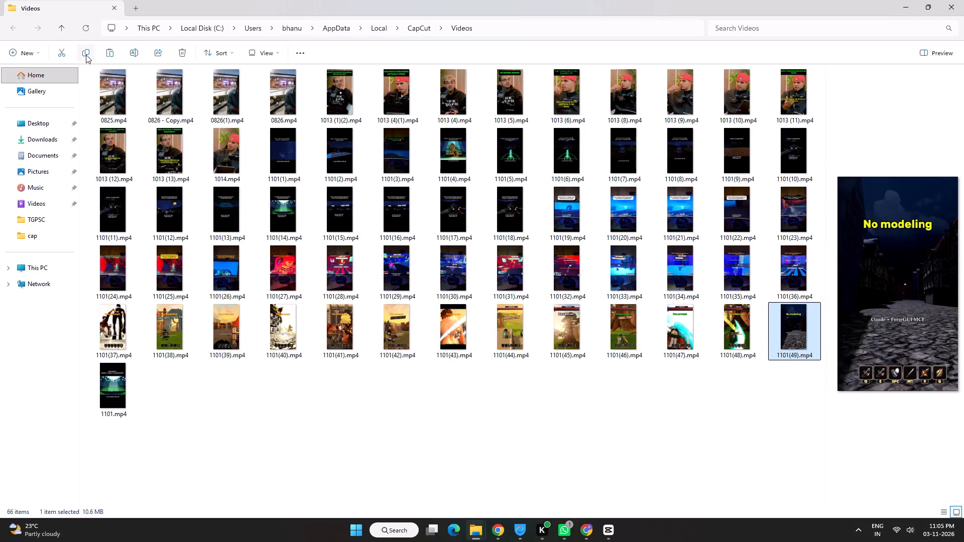
{"action": "left_click", "coordinate": [72, 142]}
{"action": "double_click", "coordinate": [426, 101]}
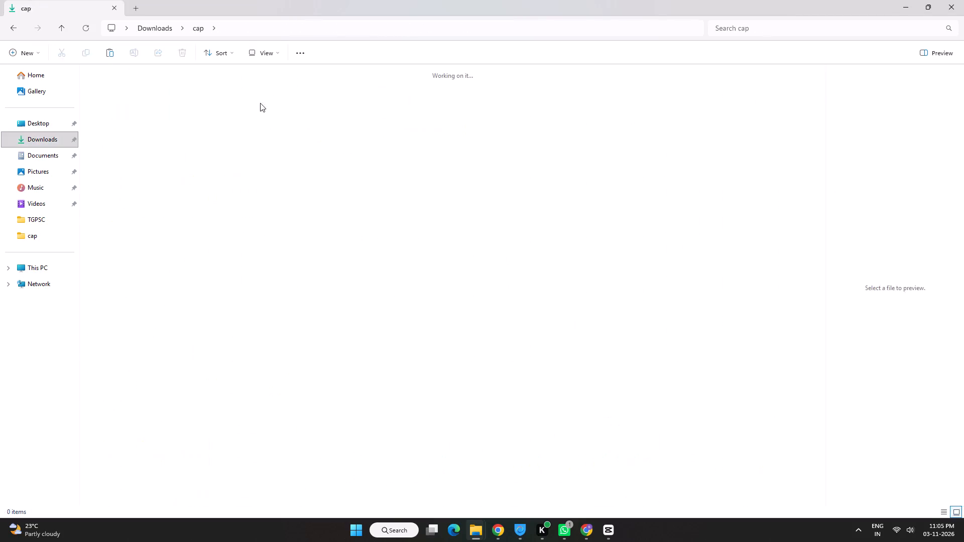
{"action": "left_click", "coordinate": [111, 55]}
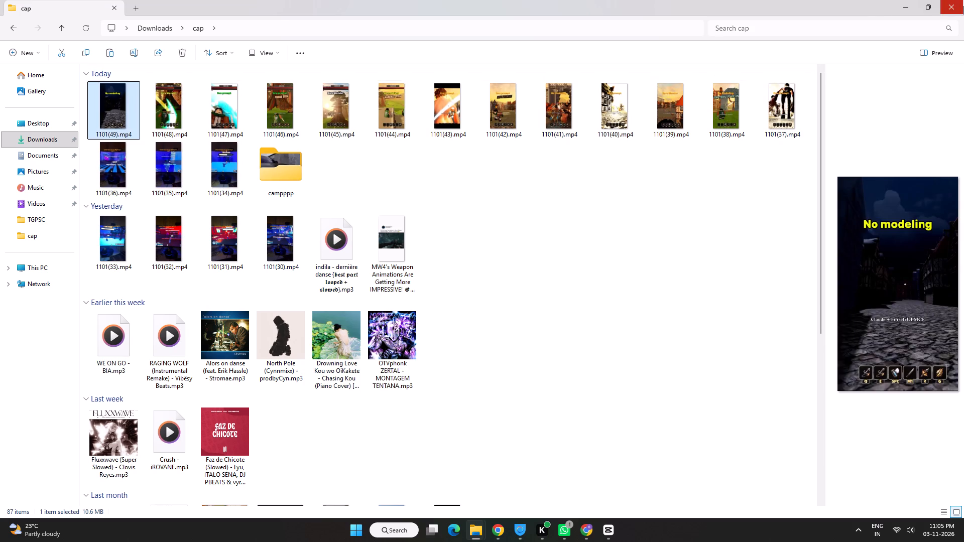
Close the cap folder window and import the gameplay clip 5f7c69a9508c.mp4 from Downloads into CapCut's project media.
{"action": "left_click", "coordinate": [963, 6]}
{"action": "left_click", "coordinate": [941, 426]}
{"action": "scroll", "coordinate": [628, 243], "scroll_direction": "down", "scroll_amount": 2}
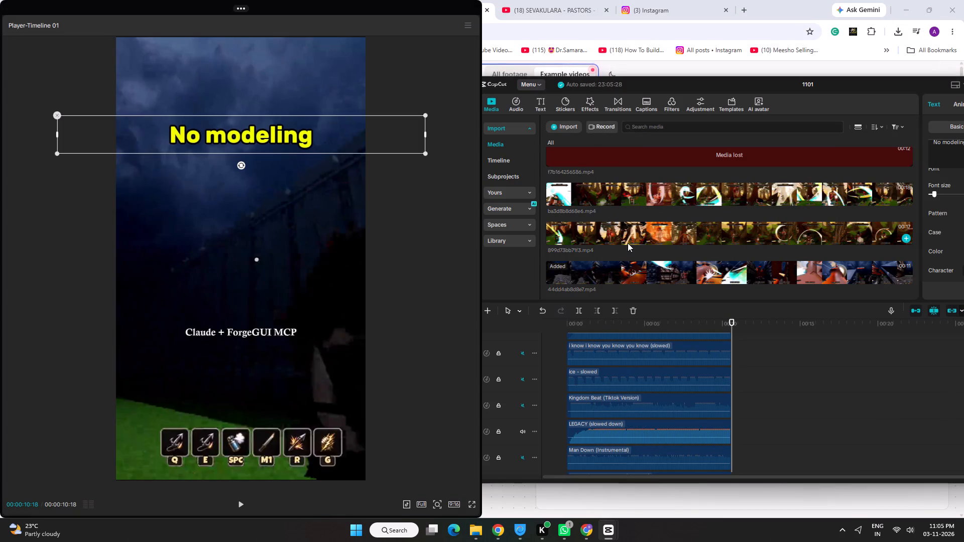
{"action": "scroll", "coordinate": [628, 243], "scroll_direction": "down", "scroll_amount": 2}
{"action": "left_click", "coordinate": [558, 120]}
{"action": "left_click", "coordinate": [559, 131]}
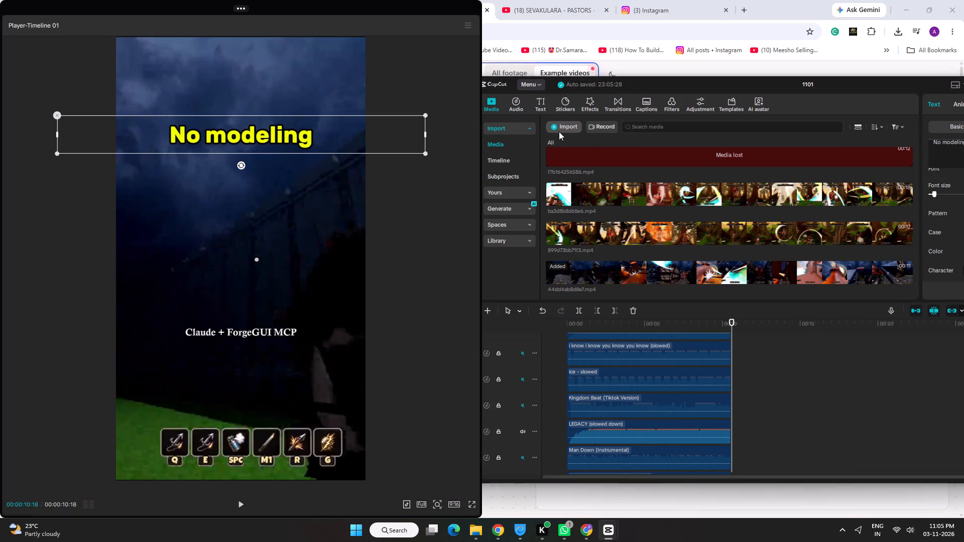
{"action": "left_click", "coordinate": [578, 149]}
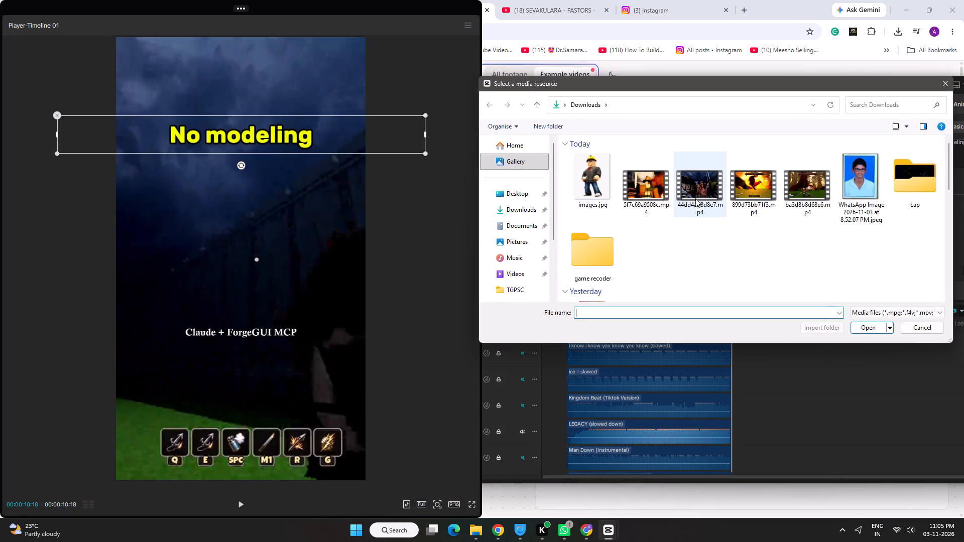
{"action": "double_click", "coordinate": [646, 194]}
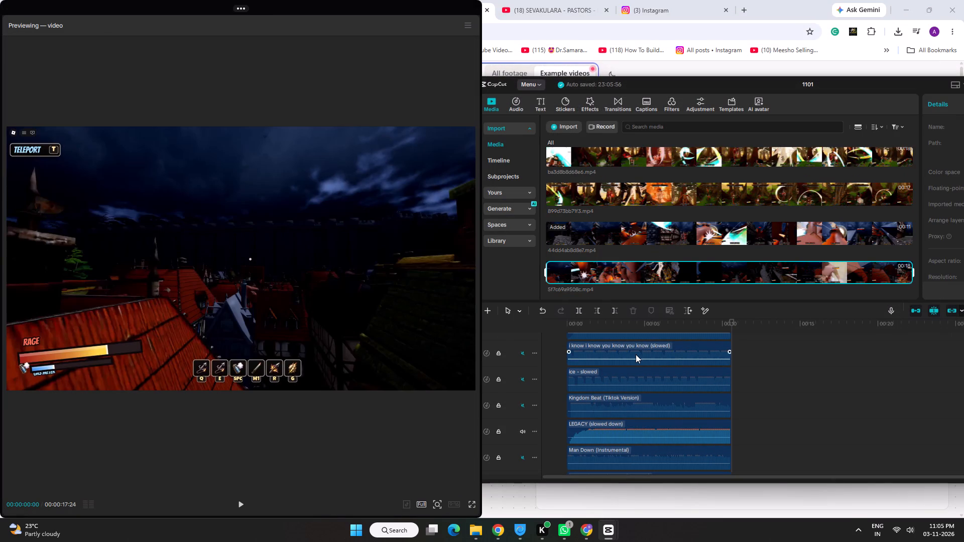
Replace the timeline's 44dd4ab8d8e7.mp4 clip with 5f7c69a9508c.mp4, keeping the original video effect, and extend it to 17:24.
{"action": "scroll", "coordinate": [636, 354], "scroll_direction": "up", "scroll_amount": 20}
{"action": "scroll", "coordinate": [636, 354], "scroll_direction": "up", "scroll_amount": 4}
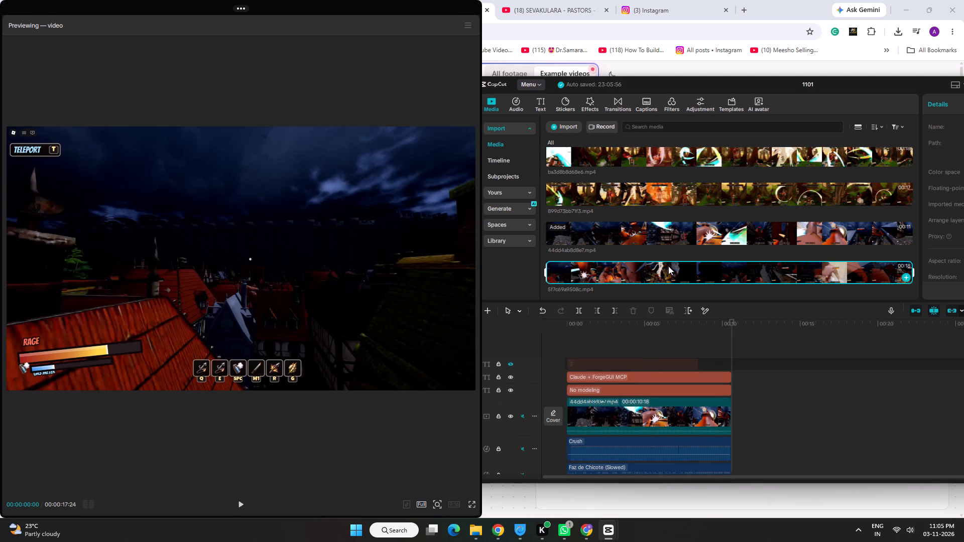
{"action": "left_click_drag", "start_coordinate": [667, 276], "coordinate": [612, 413]}
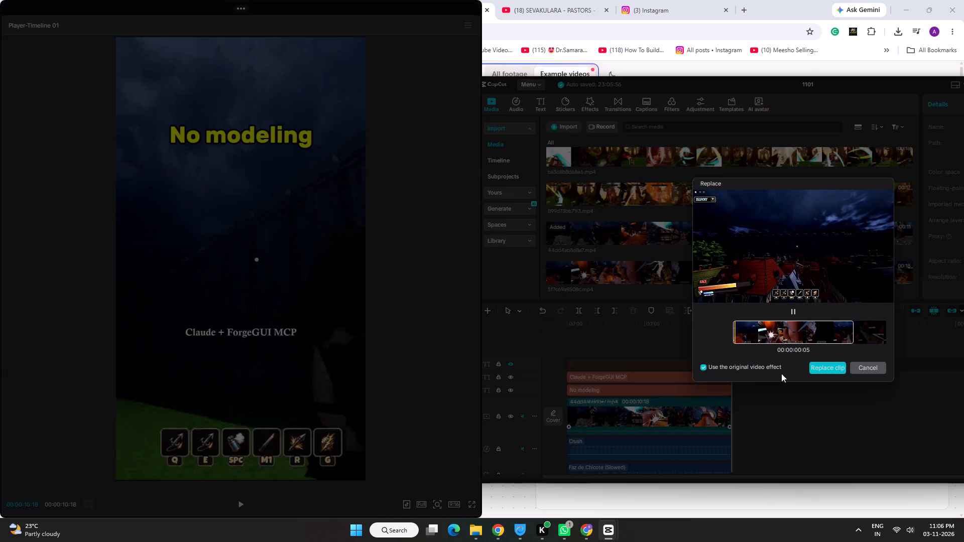
{"action": "left_click", "coordinate": [834, 366]}
{"action": "left_click", "coordinate": [709, 404]}
{"action": "left_click_drag", "start_coordinate": [733, 427], "coordinate": [909, 437]}
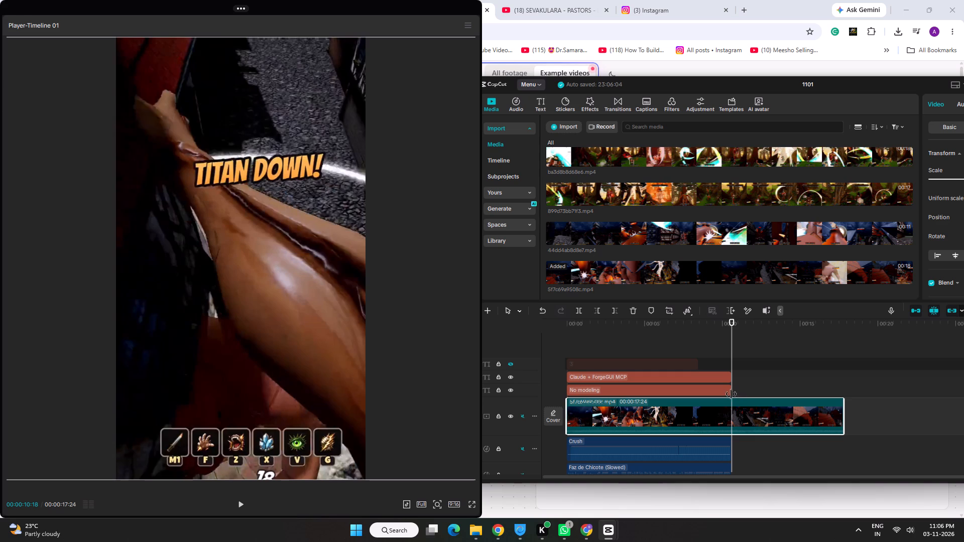
Extend the No modeling and Claude + ForgeGUI MCP captions and all audio tracks together to the video clip's end.
{"action": "key", "text": "ctrl+a"}
{"action": "left_click", "coordinate": [689, 367], "text": "ctrl"}
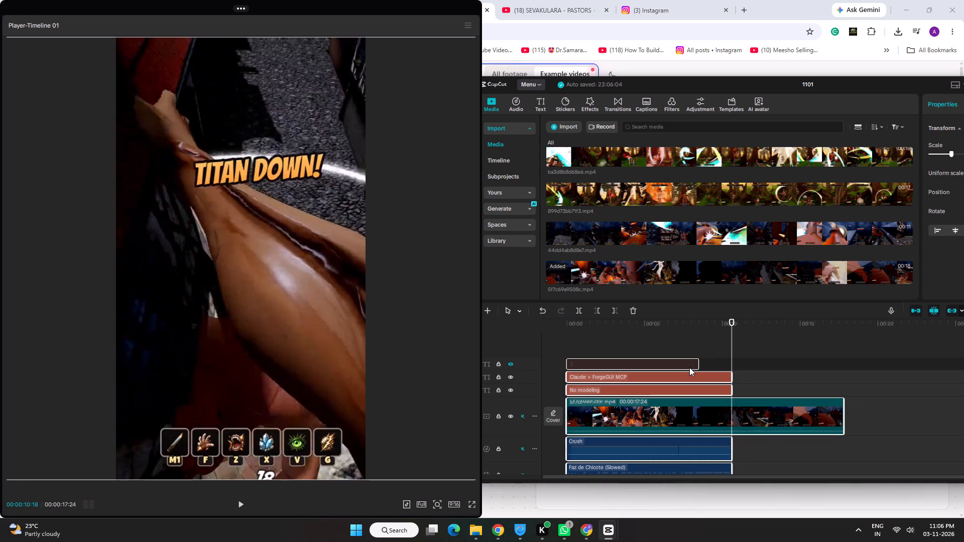
{"action": "left_click_drag", "start_coordinate": [733, 391], "coordinate": [770, 397]}
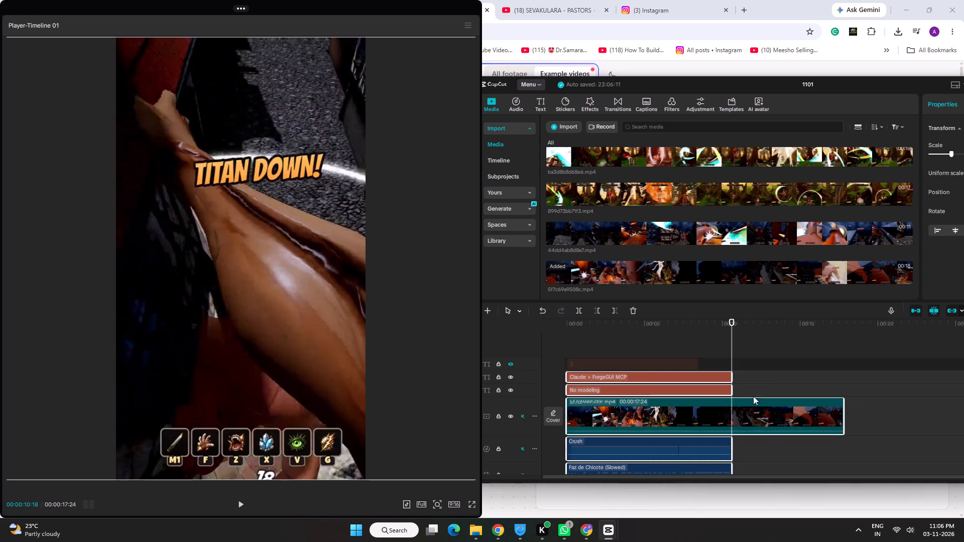
{"action": "left_click_drag", "start_coordinate": [734, 393], "coordinate": [747, 393]}
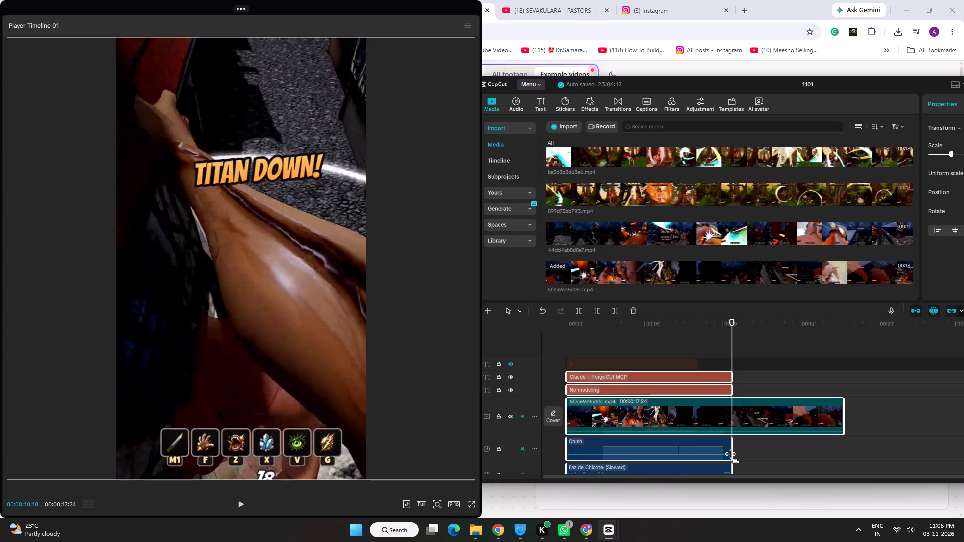
{"action": "left_click", "coordinate": [726, 419], "text": "ctrl"}
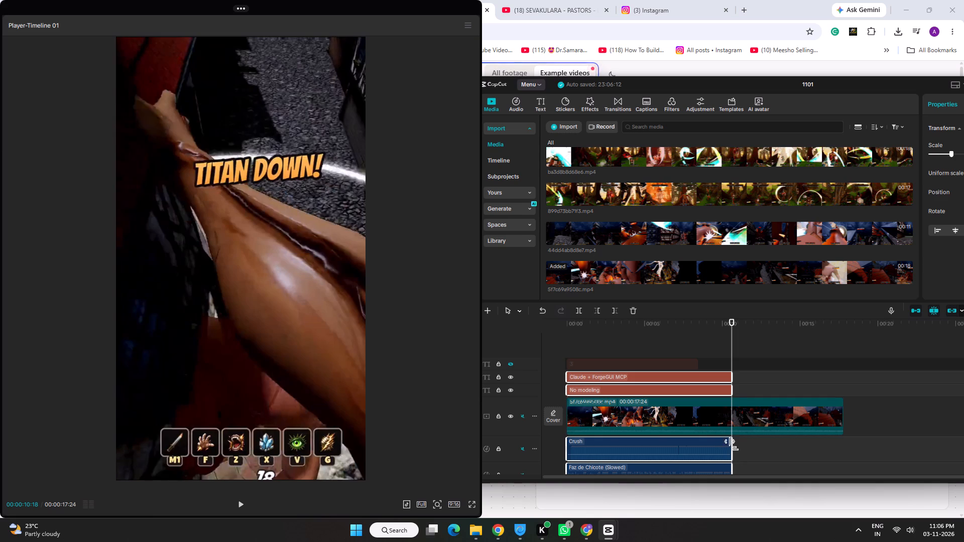
{"action": "left_click_drag", "start_coordinate": [733, 390], "coordinate": [831, 400]}
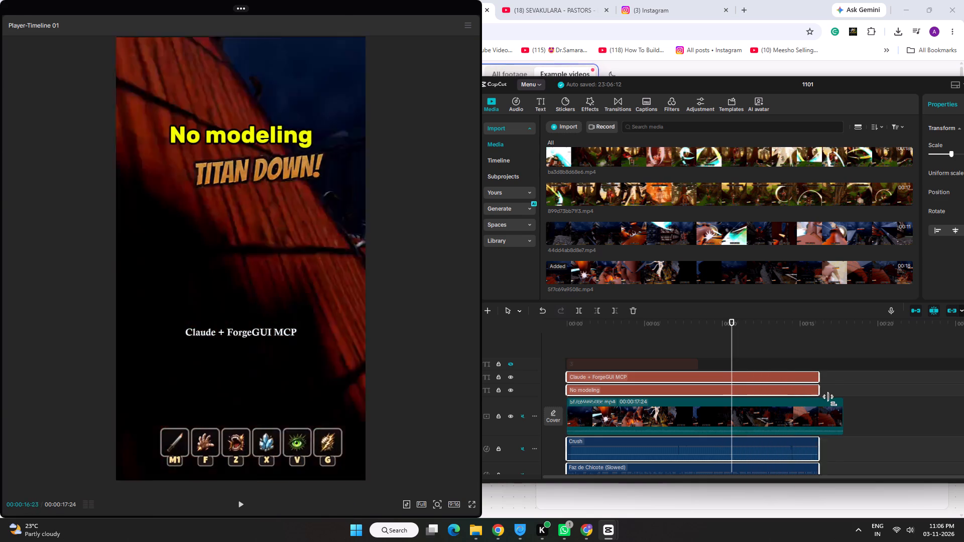
{"action": "left_click_drag", "start_coordinate": [831, 400], "coordinate": [840, 400]}
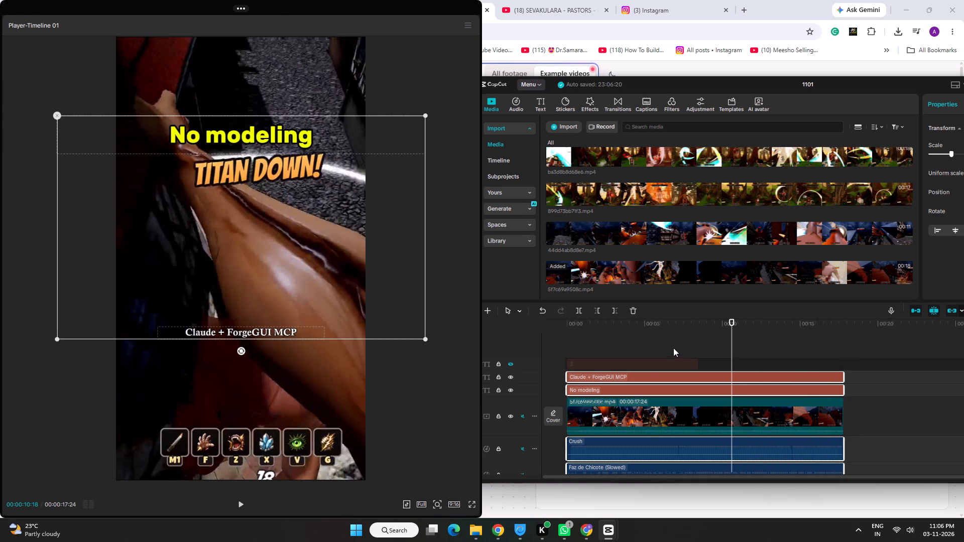
Preview the video from the start with the LEGACY (slowed down) soundtrack and mute that track.
{"action": "left_click_drag", "start_coordinate": [656, 326], "coordinate": [446, 321]}
{"action": "key", "text": "space"}
{"action": "left_click", "coordinate": [440, 390]}
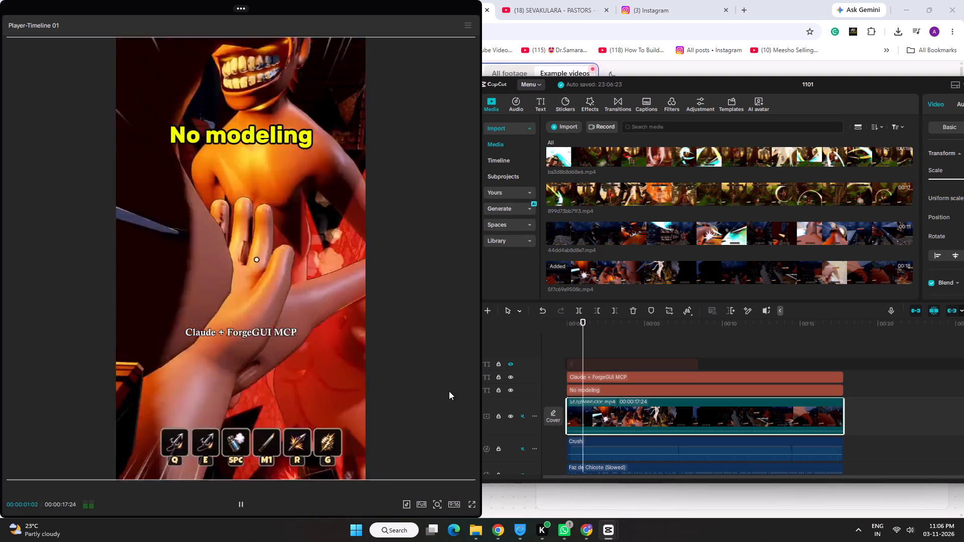
{"action": "scroll", "coordinate": [701, 398], "scroll_direction": "down", "scroll_amount": 6}
{"action": "key", "text": "space"}
{"action": "scroll", "coordinate": [521, 413], "scroll_direction": "down", "scroll_amount": 5}
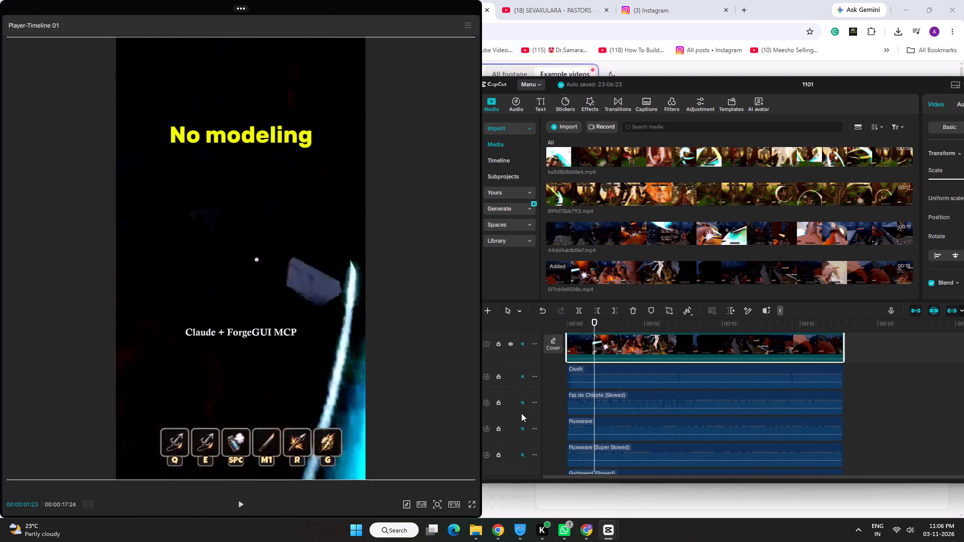
{"action": "scroll", "coordinate": [600, 431], "scroll_direction": "down", "scroll_amount": 18}
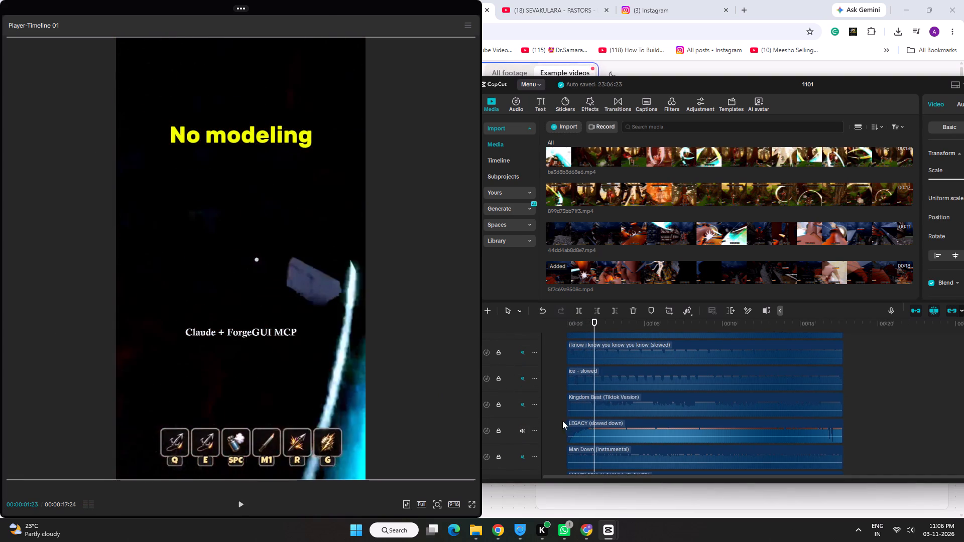
{"action": "left_click", "coordinate": [521, 428]}
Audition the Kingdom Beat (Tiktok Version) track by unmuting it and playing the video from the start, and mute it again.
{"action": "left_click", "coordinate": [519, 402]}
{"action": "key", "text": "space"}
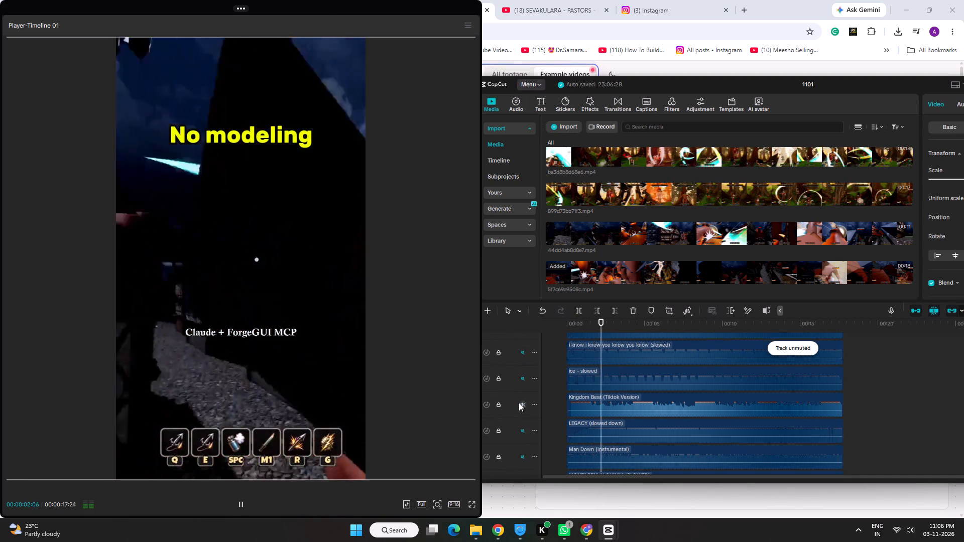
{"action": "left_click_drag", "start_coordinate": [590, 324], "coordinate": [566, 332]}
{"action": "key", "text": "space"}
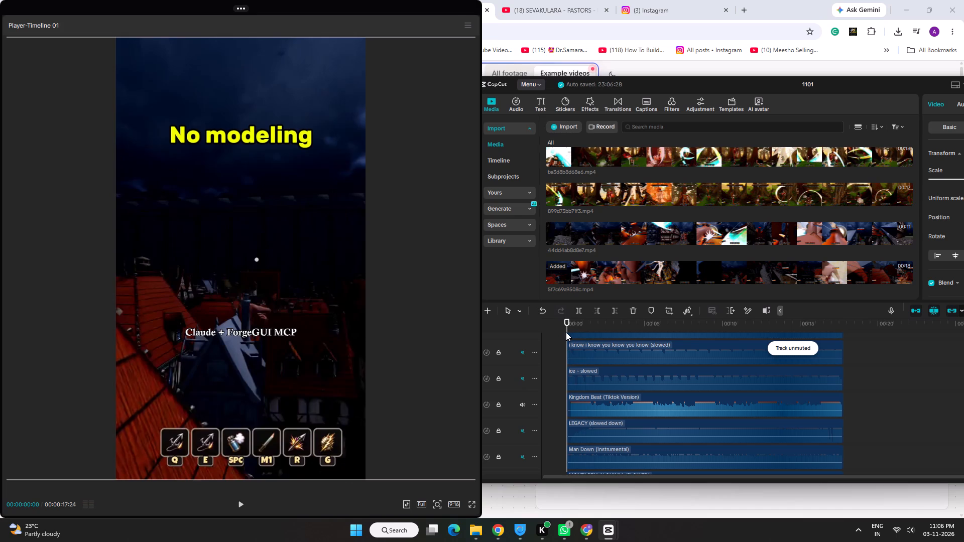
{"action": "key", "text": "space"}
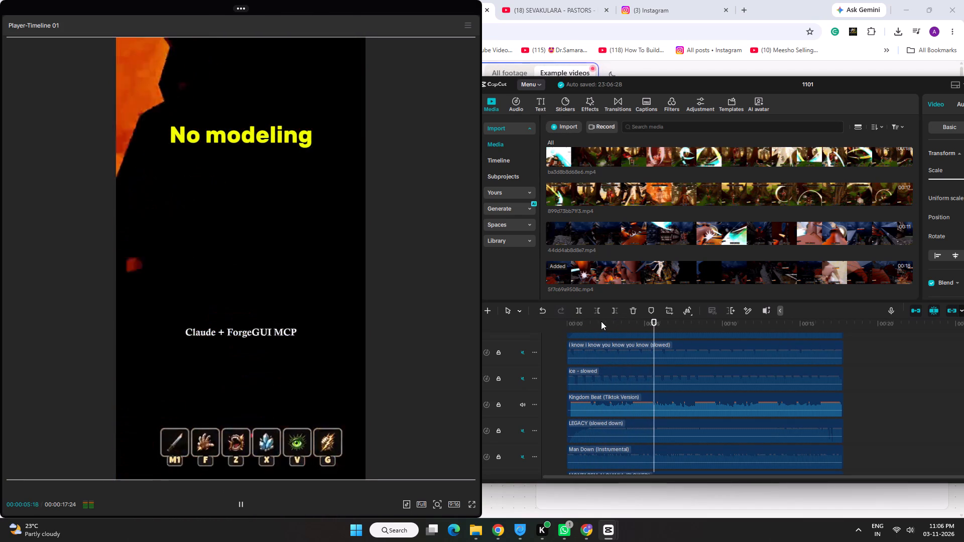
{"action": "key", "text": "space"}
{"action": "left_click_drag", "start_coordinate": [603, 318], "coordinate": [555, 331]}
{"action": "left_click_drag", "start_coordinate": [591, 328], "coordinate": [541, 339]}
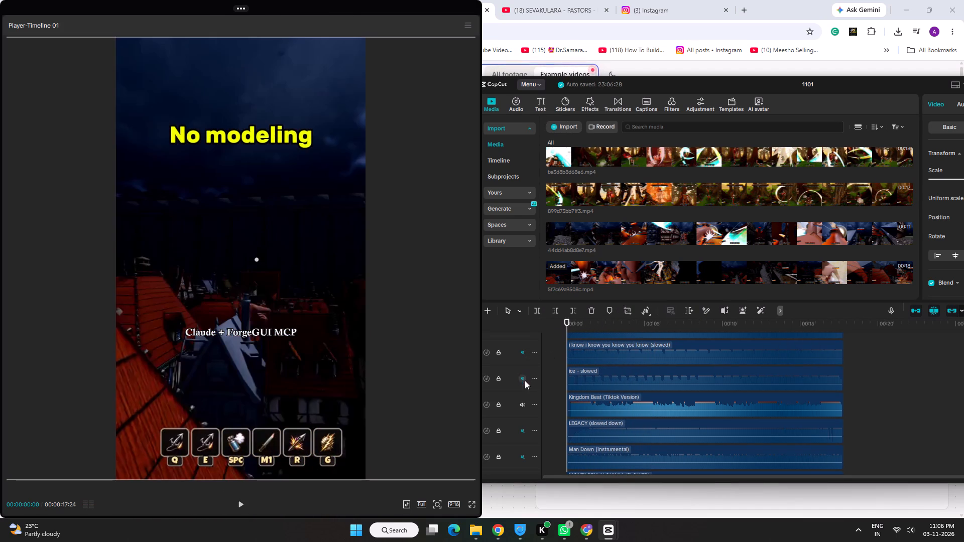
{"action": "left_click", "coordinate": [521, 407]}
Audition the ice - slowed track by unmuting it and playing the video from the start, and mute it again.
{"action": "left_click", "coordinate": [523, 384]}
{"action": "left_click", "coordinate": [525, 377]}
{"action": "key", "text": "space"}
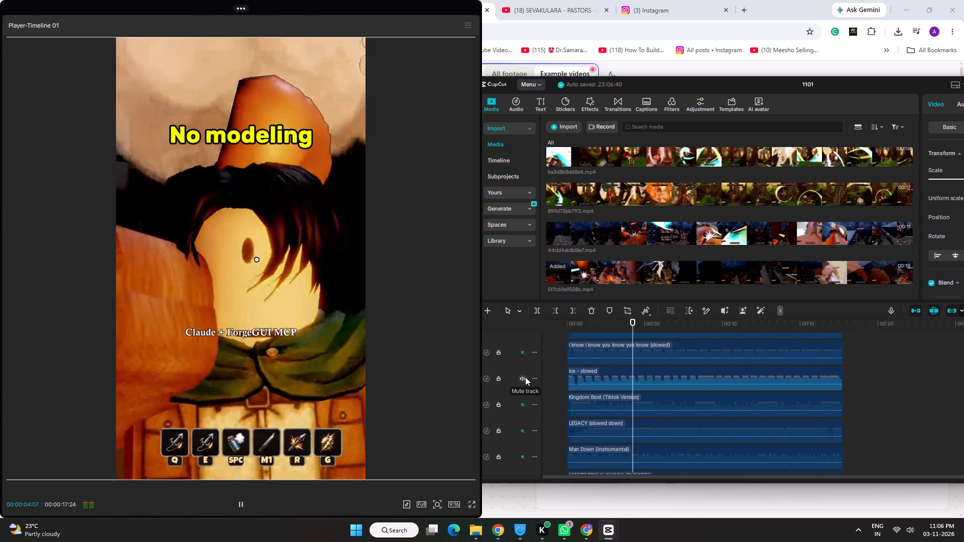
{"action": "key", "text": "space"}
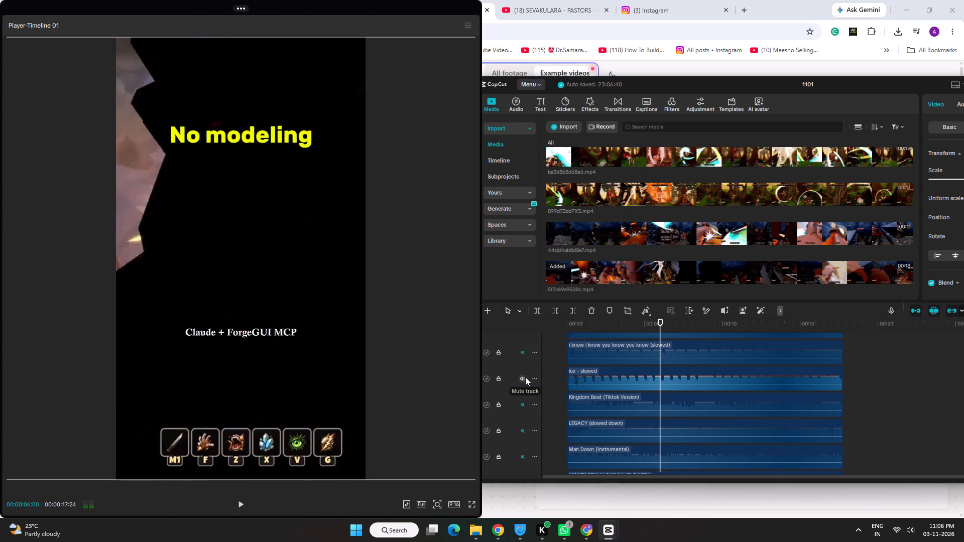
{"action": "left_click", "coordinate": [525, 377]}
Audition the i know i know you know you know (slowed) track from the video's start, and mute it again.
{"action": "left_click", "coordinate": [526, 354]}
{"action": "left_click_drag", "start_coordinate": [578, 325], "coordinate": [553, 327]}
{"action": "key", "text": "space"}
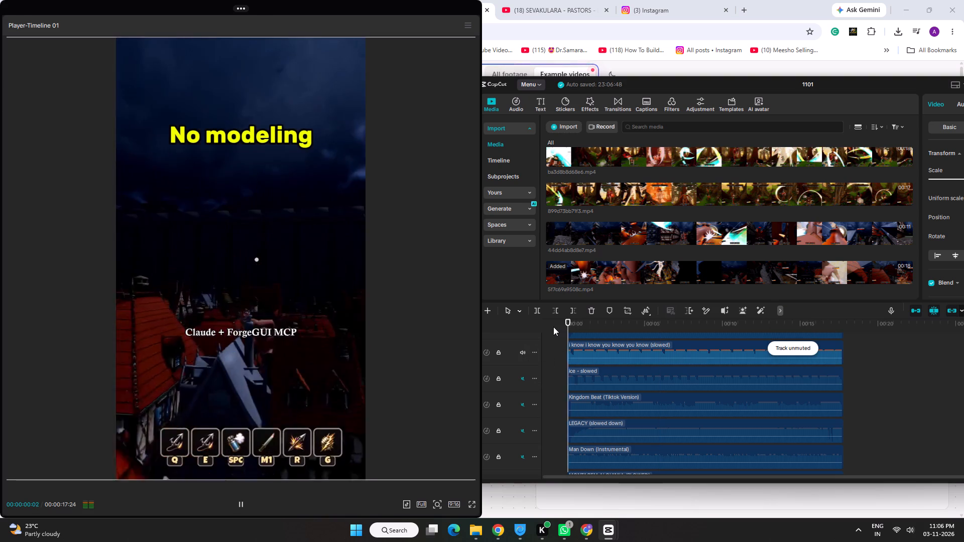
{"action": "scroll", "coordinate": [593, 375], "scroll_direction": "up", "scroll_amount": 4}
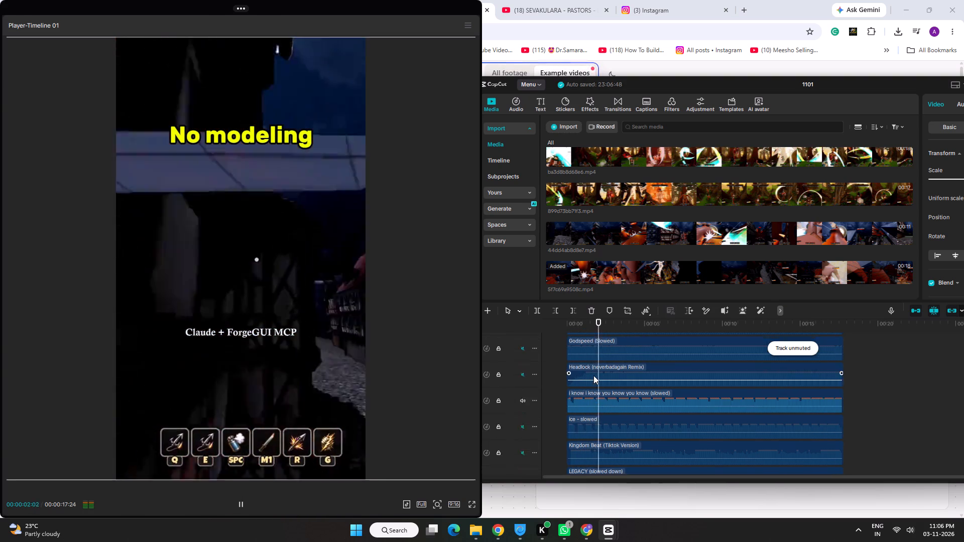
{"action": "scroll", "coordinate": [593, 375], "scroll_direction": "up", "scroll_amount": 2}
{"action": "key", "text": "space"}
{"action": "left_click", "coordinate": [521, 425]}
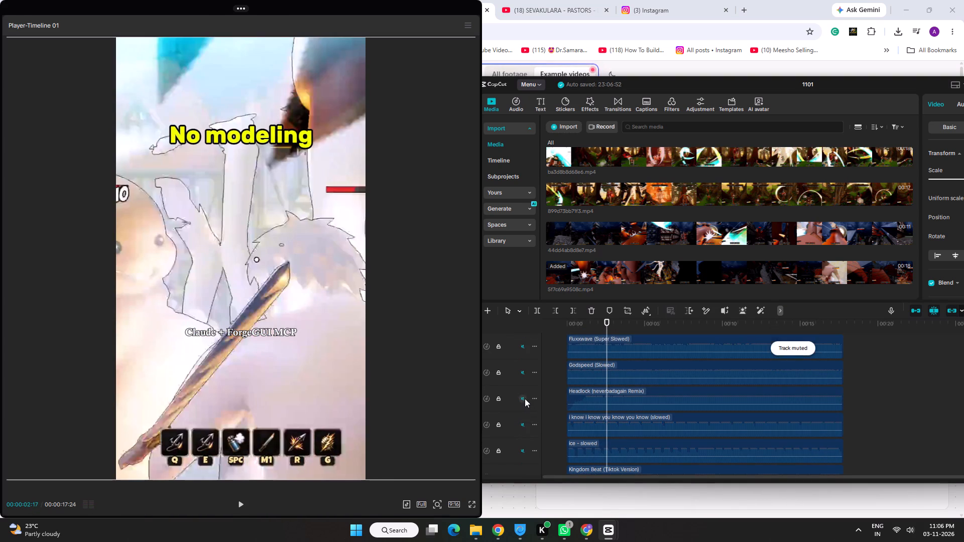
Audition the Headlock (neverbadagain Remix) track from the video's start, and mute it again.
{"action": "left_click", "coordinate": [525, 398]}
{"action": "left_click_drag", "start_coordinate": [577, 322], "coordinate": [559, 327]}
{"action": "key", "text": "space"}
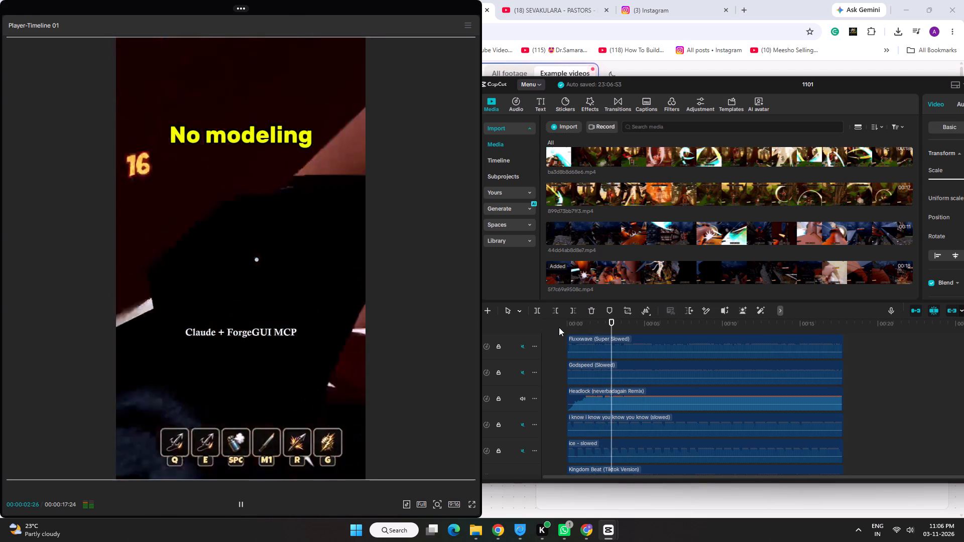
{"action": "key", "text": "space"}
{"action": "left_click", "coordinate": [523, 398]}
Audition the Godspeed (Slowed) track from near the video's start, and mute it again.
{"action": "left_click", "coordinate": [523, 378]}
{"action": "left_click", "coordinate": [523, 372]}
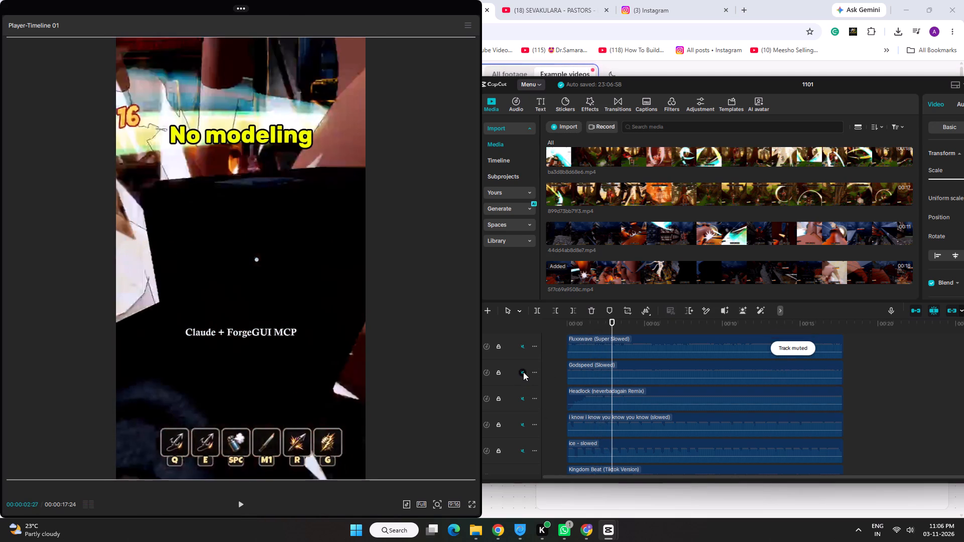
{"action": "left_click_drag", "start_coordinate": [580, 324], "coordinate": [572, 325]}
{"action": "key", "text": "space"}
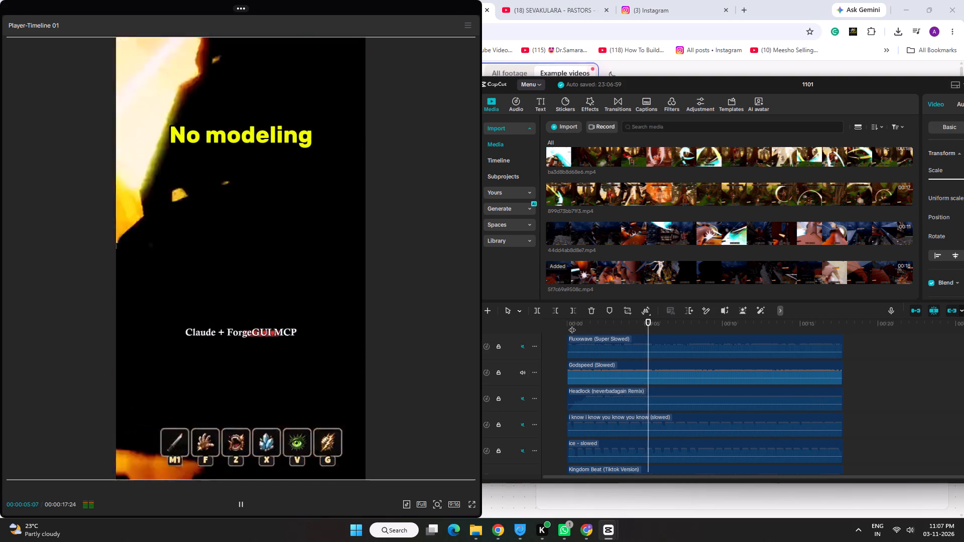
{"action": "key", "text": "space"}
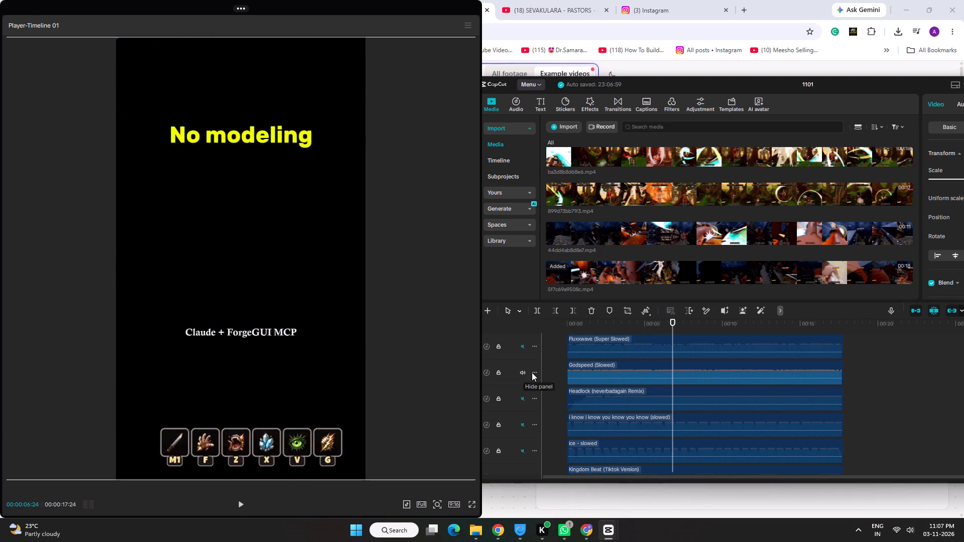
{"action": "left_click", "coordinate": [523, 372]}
Unmute the Fluxxwave (Super Slowed) track as the soundtrack and preview the video from near the start.
{"action": "left_click", "coordinate": [524, 349]}
{"action": "left_click_drag", "start_coordinate": [580, 325], "coordinate": [574, 325]}
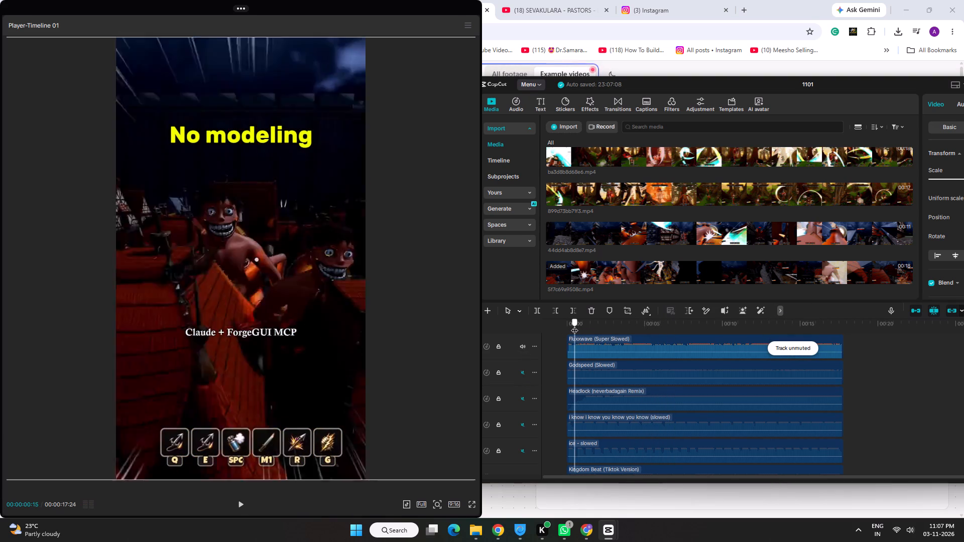
{"action": "left_click_drag", "start_coordinate": [574, 325], "coordinate": [573, 326]}
{"action": "key", "text": "space"}
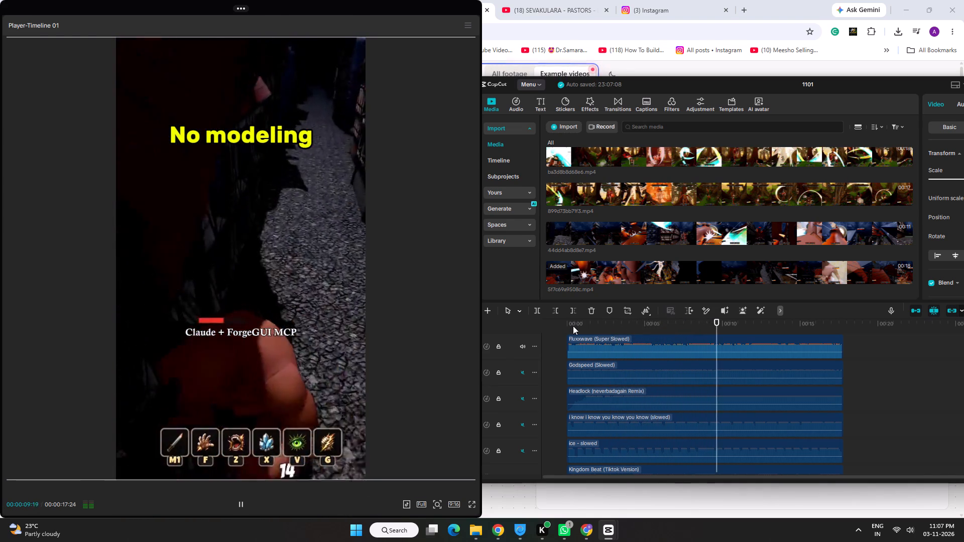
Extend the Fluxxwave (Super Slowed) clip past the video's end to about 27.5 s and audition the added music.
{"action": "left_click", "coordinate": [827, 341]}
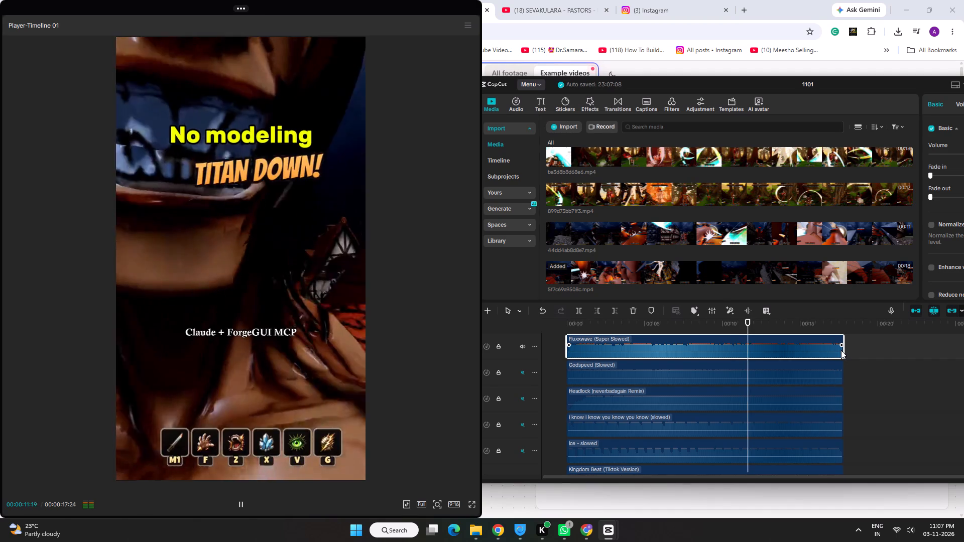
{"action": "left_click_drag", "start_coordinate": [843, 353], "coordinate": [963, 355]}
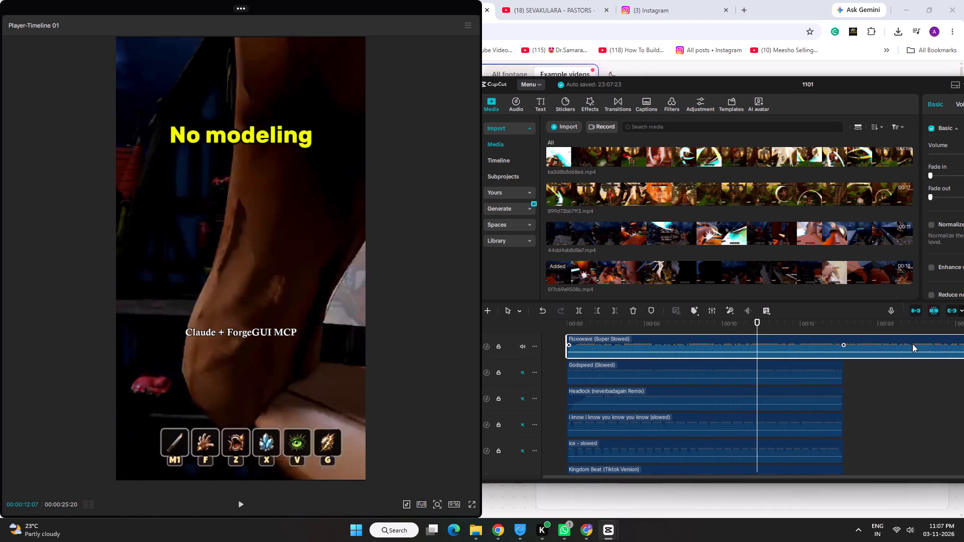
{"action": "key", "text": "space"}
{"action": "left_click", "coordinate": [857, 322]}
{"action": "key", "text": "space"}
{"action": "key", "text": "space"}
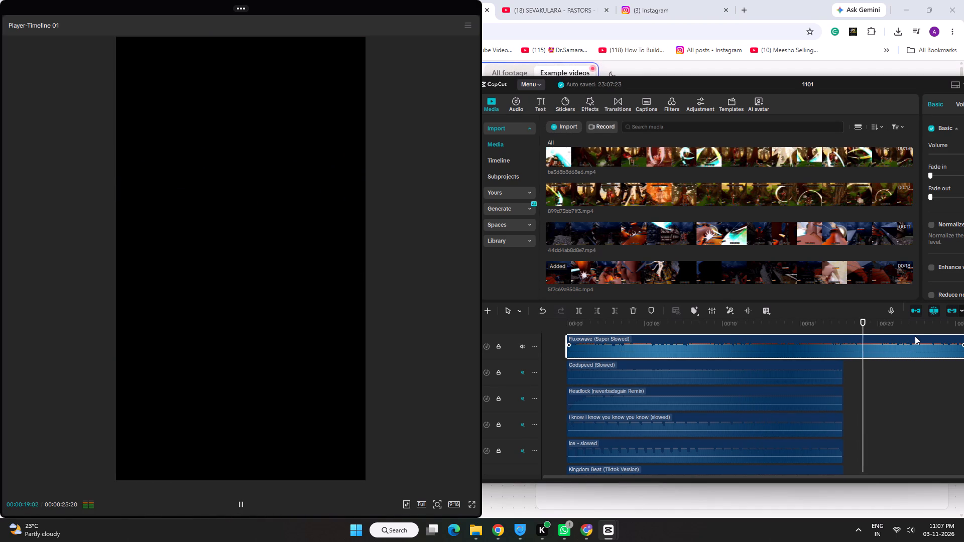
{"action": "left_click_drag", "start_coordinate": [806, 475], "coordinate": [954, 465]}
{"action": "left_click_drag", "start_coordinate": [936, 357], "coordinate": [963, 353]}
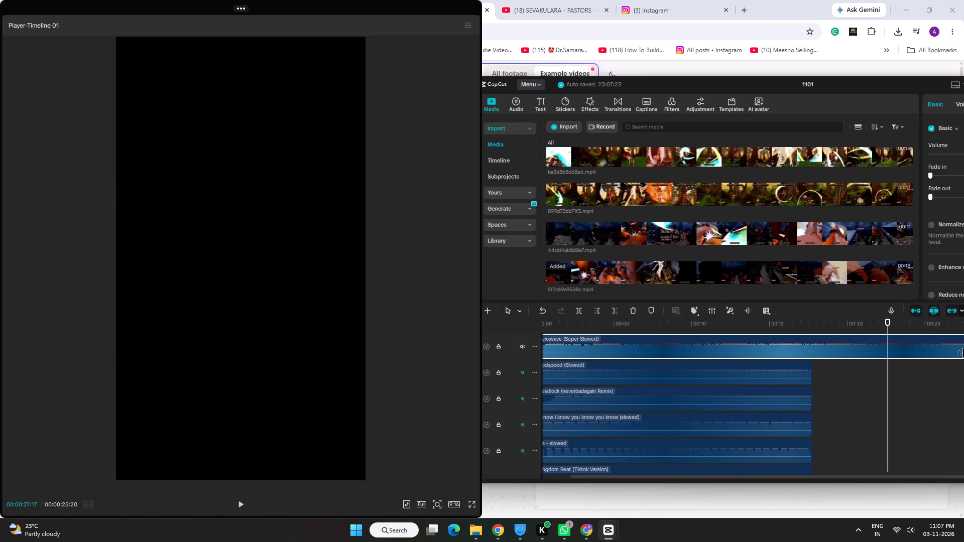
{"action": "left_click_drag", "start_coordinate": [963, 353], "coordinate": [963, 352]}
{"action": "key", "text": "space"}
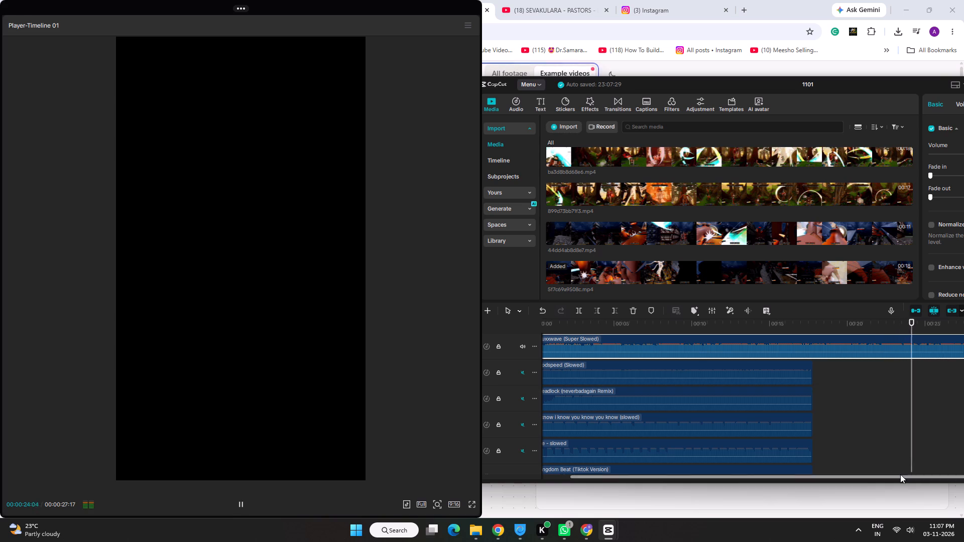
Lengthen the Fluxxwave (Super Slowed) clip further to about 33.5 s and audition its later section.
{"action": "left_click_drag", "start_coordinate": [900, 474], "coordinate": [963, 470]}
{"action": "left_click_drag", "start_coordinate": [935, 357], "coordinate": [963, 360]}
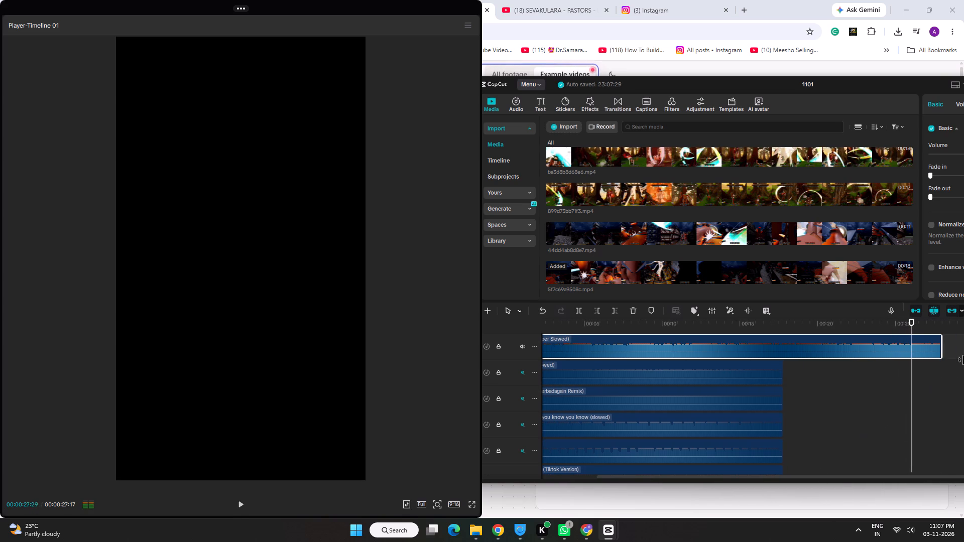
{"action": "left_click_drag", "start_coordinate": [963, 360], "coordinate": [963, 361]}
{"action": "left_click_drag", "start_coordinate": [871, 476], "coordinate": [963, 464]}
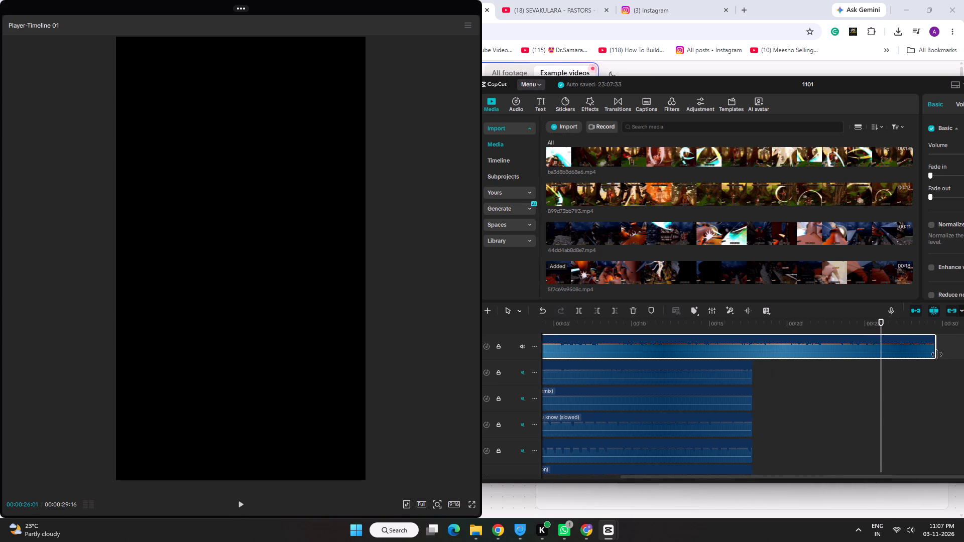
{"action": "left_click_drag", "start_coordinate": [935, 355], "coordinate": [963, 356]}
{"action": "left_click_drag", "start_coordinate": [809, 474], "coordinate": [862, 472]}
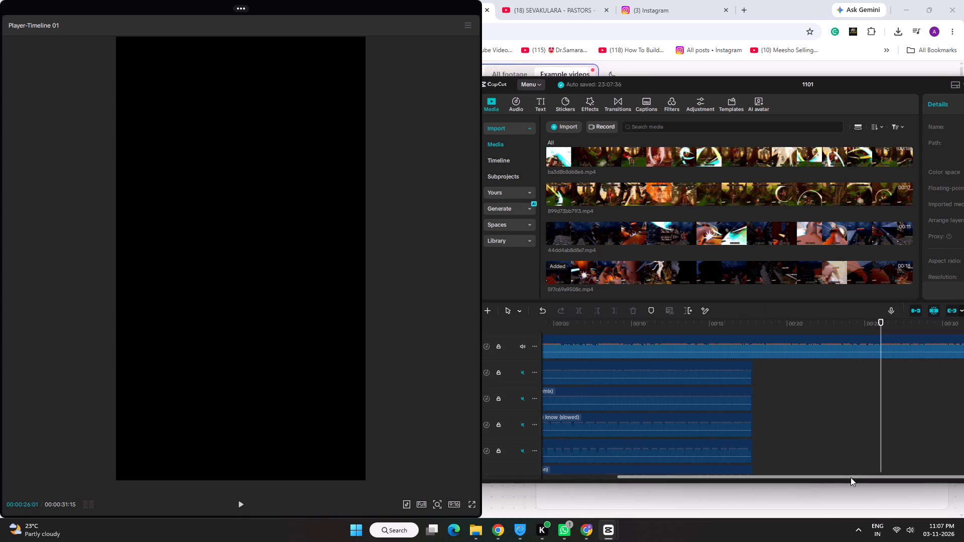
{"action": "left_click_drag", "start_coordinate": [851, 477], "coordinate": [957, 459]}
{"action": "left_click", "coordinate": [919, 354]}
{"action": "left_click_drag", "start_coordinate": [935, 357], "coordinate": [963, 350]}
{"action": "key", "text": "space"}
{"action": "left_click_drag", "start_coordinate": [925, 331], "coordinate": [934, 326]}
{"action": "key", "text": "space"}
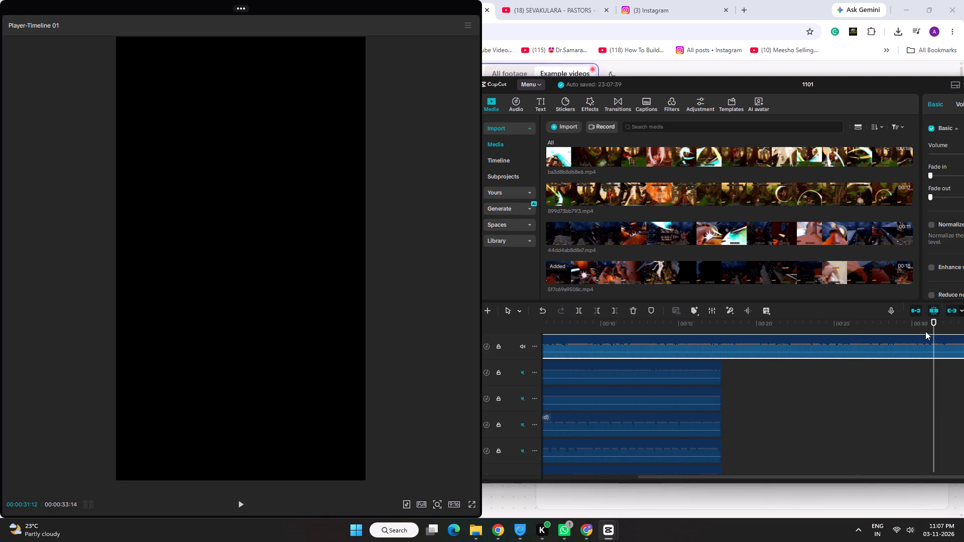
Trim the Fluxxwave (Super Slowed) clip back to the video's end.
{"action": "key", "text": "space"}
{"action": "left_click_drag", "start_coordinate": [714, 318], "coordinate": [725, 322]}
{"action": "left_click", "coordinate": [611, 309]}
Mute the Fluxxwave (Super Slowed) track.
{"action": "scroll", "coordinate": [646, 421], "scroll_direction": "up", "scroll_amount": 7}
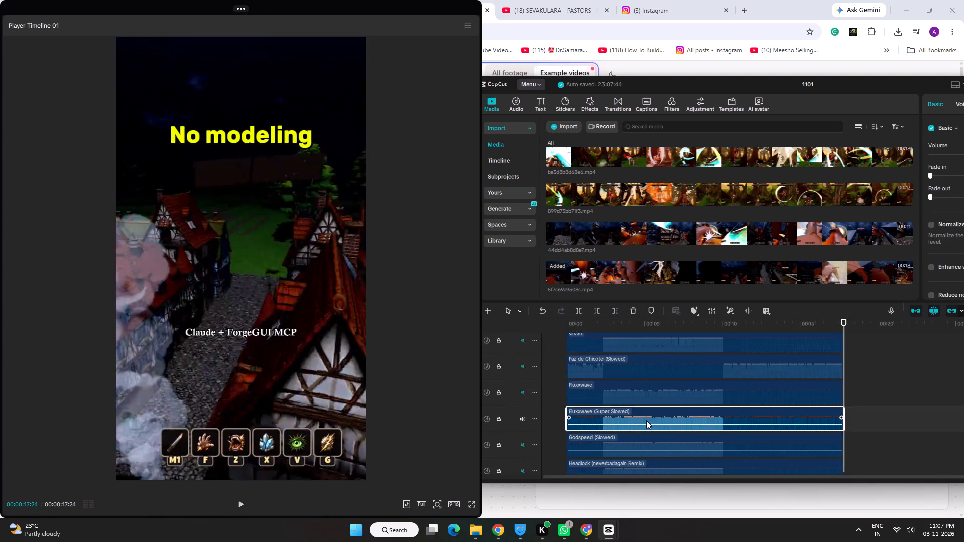
{"action": "scroll", "coordinate": [646, 420], "scroll_direction": "up", "scroll_amount": 11}
{"action": "scroll", "coordinate": [640, 416], "scroll_direction": "down", "scroll_amount": 10}
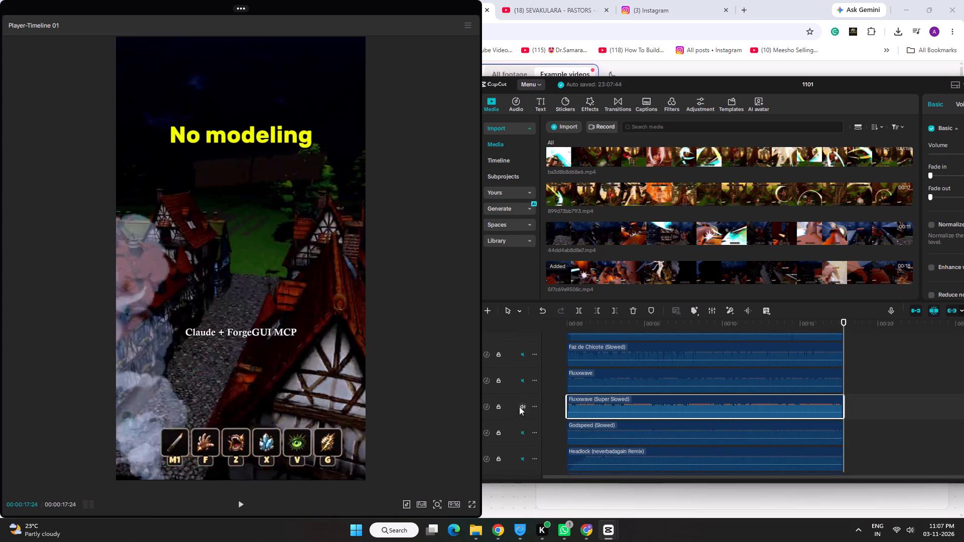
{"action": "left_click", "coordinate": [520, 403]}
Audition the Fluxxwave track from the video's start, and mute it again.
{"action": "left_click", "coordinate": [524, 371]}
{"action": "left_click", "coordinate": [522, 377]}
{"action": "key", "text": "space"}
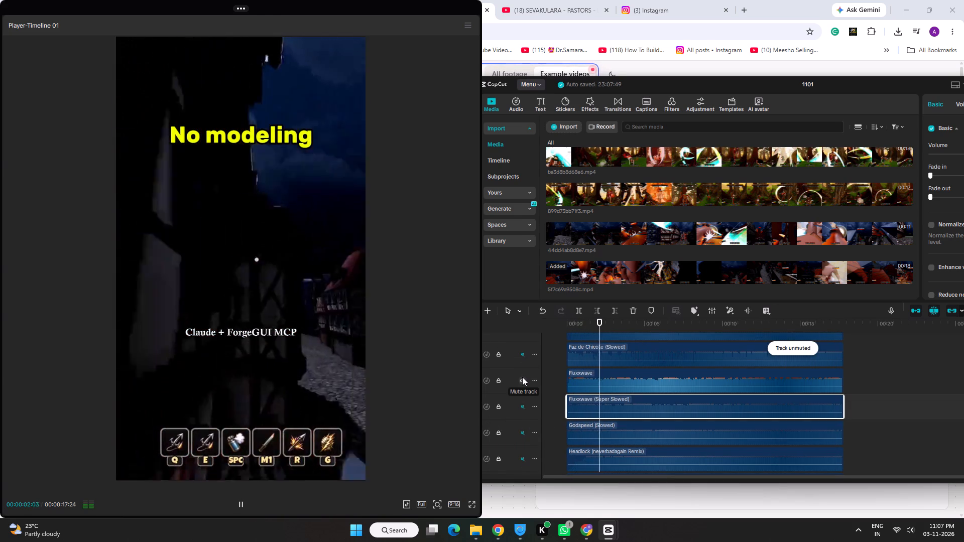
{"action": "left_click", "coordinate": [522, 377]}
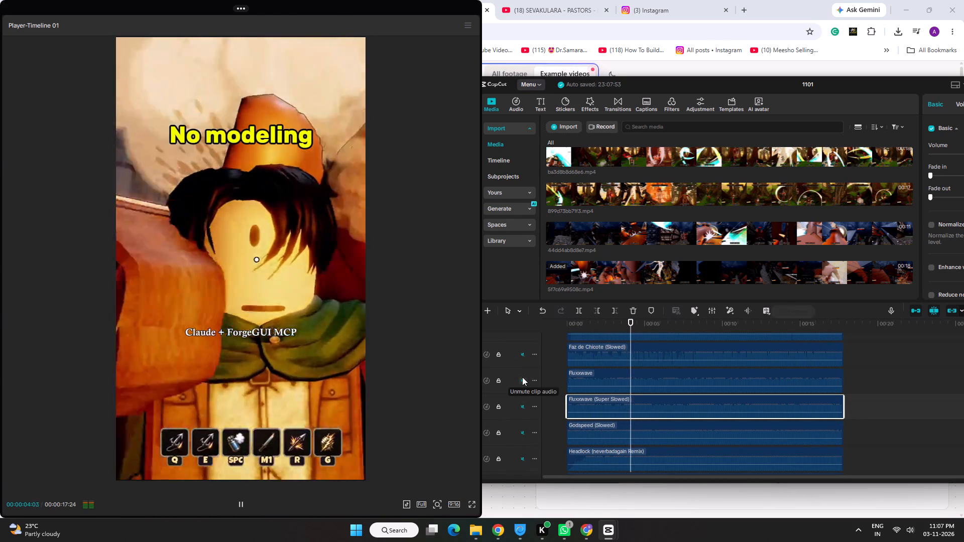
Unmute the Faz de Chicote (Slowed) track as the soundtrack and preview the video from near the start.
{"action": "left_click", "coordinate": [521, 354]}
{"action": "left_click_drag", "start_coordinate": [592, 327], "coordinate": [577, 325]}
{"action": "key", "text": "space"}
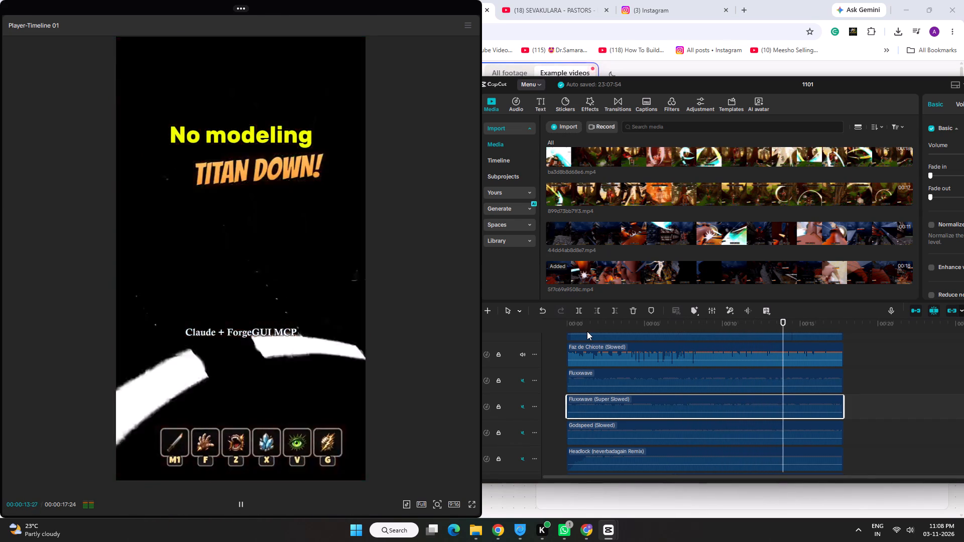
{"action": "key", "text": "space"}
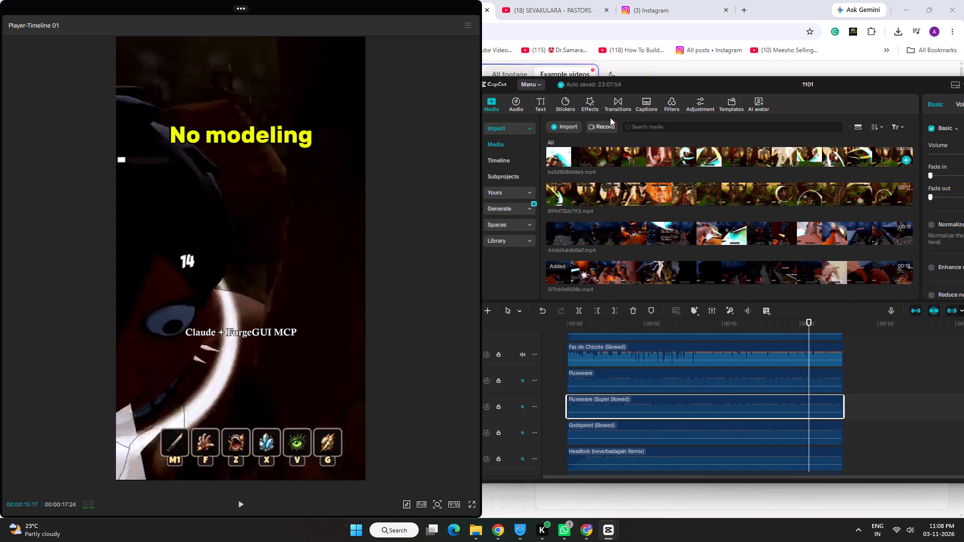
Copy the "One prompt." hook from the campaign page in Chrome and replace the "No modeling" caption with it in CapCut.
{"action": "left_click", "coordinate": [654, 72]}
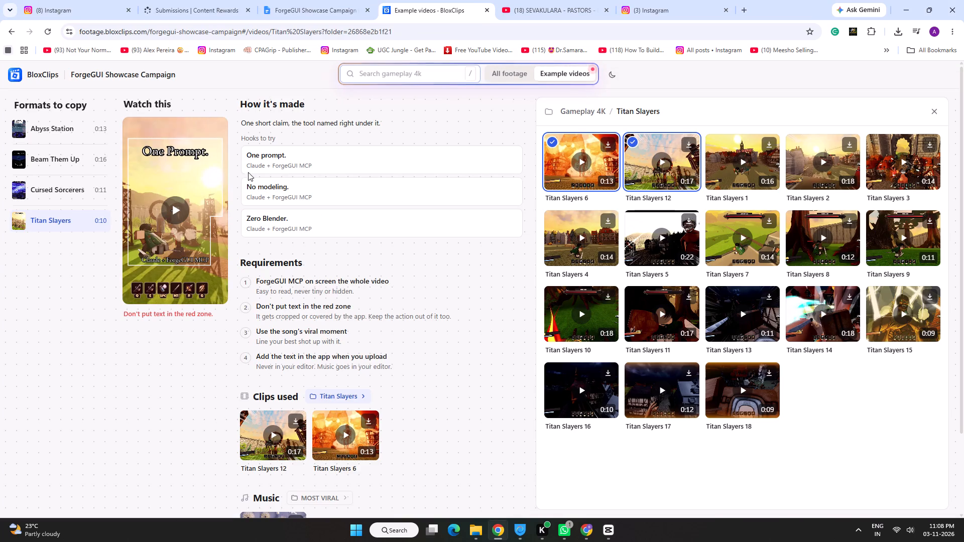
{"action": "left_click_drag", "start_coordinate": [247, 158], "coordinate": [284, 157]}
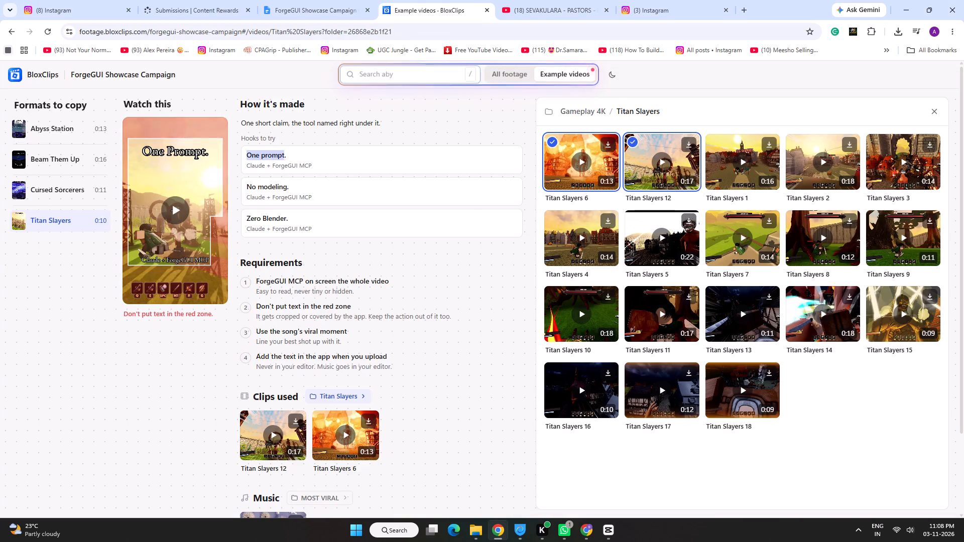
{"action": "left_click_drag", "start_coordinate": [284, 157], "coordinate": [286, 156]}
{"action": "right_click", "coordinate": [280, 155]}
{"action": "left_click", "coordinate": [314, 169]}
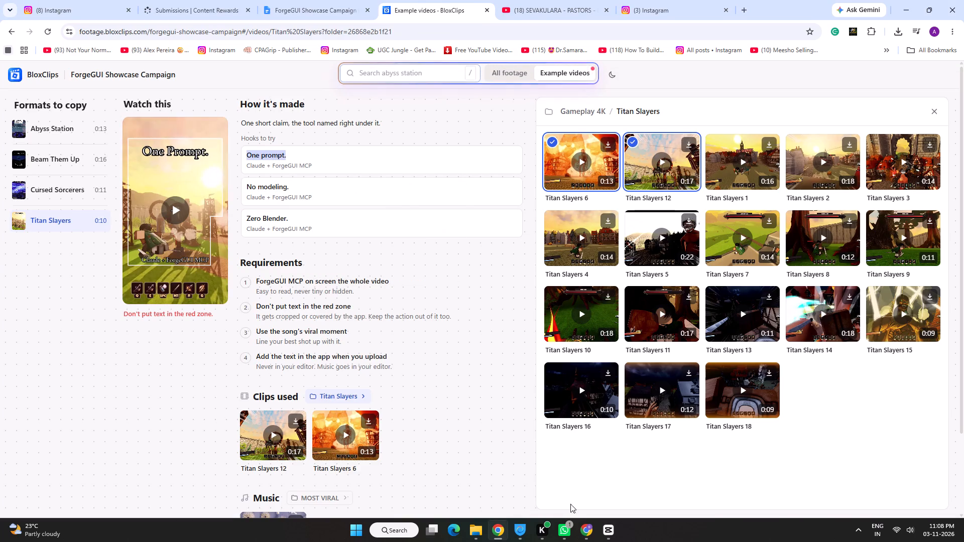
{"action": "left_click", "coordinate": [625, 506]}
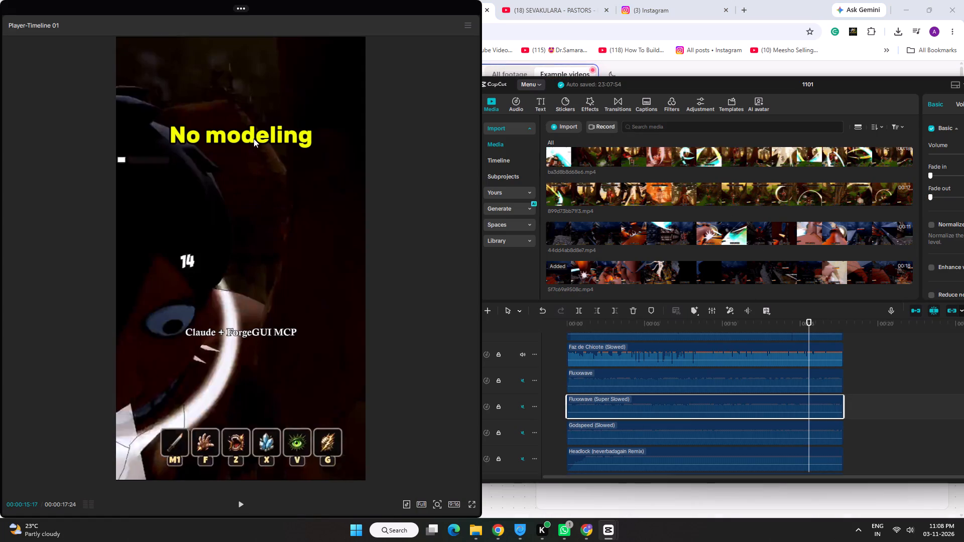
{"action": "left_click", "coordinate": [254, 139]}
{"action": "left_click_drag", "start_coordinate": [932, 144], "coordinate": [963, 147]}
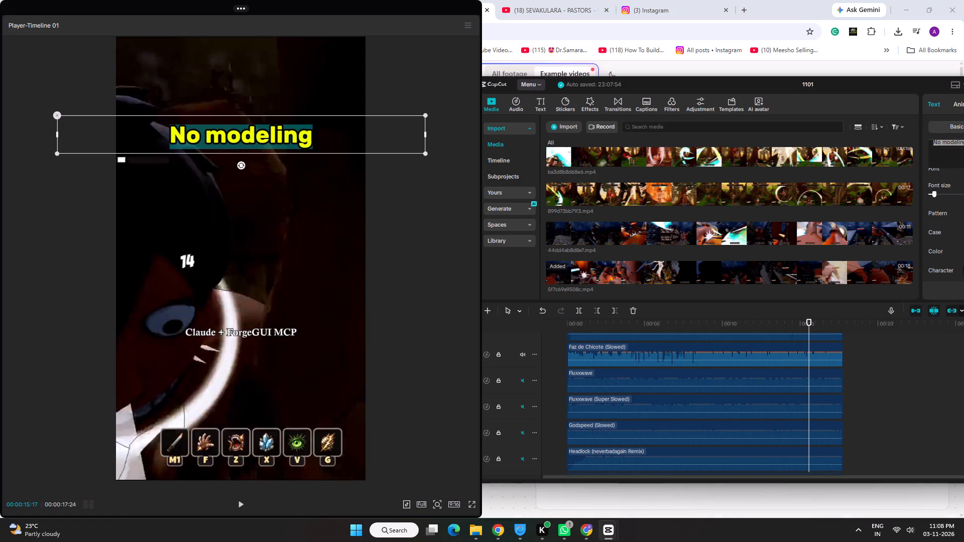
{"action": "key", "text": "ctrl+v"}
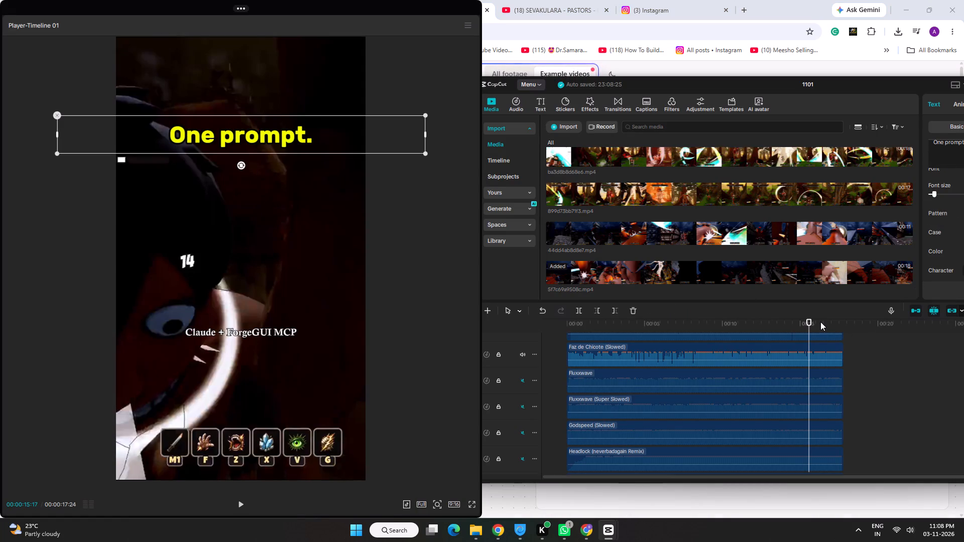
Preview the final seconds of the video with the new hook caption.
{"action": "key", "text": "space"}
{"action": "key", "text": "space"}
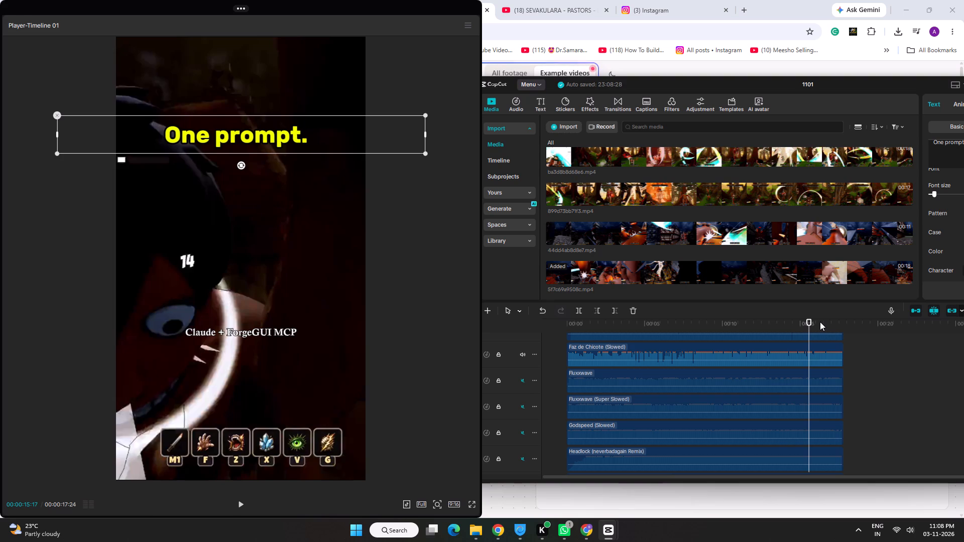
{"action": "left_click", "coordinate": [782, 333]}
{"action": "key", "text": "space"}
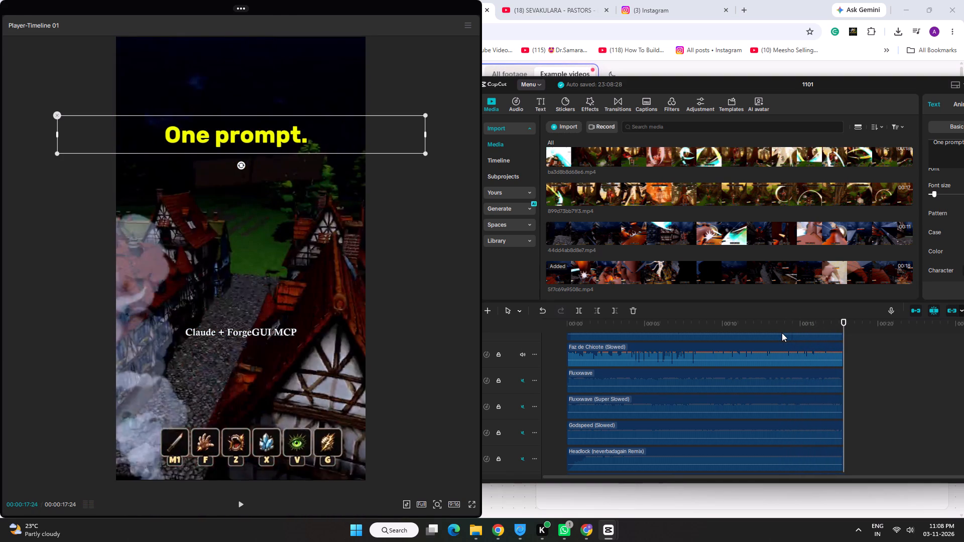
Export the video as a 1080P HEVC mp4 at 30fps.
{"action": "key", "text": "ctrl+e"}
{"action": "key", "text": "ctrl+e"}
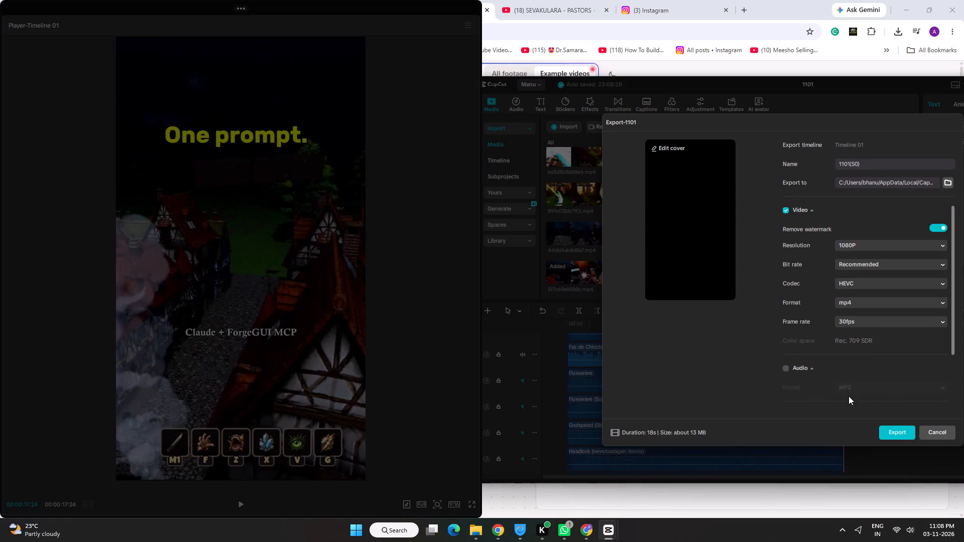
{"action": "left_click", "coordinate": [900, 428]}
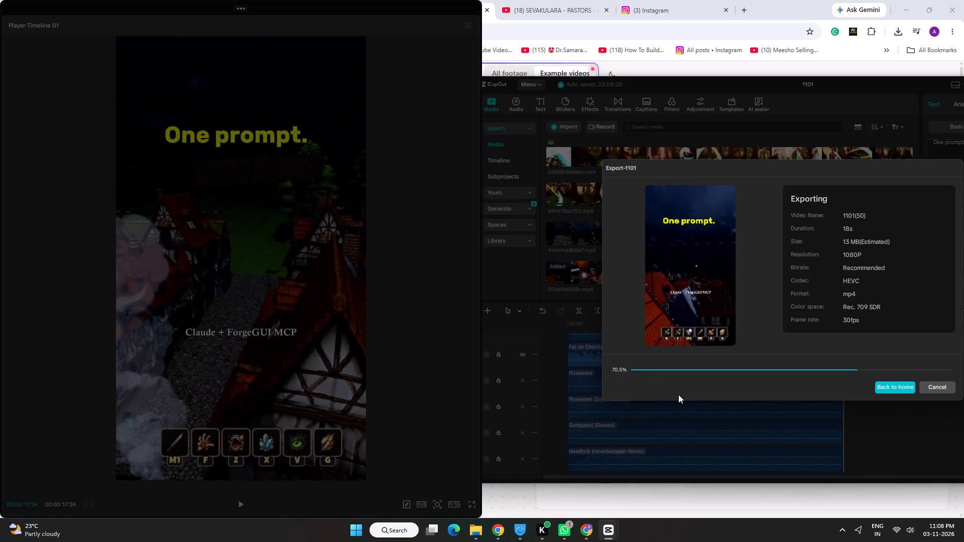
Copy the exported 1101(50).mp4 from the export folder into the cap folder in Downloads, and close that File Explorer window.
{"action": "left_click", "coordinate": [649, 427]}
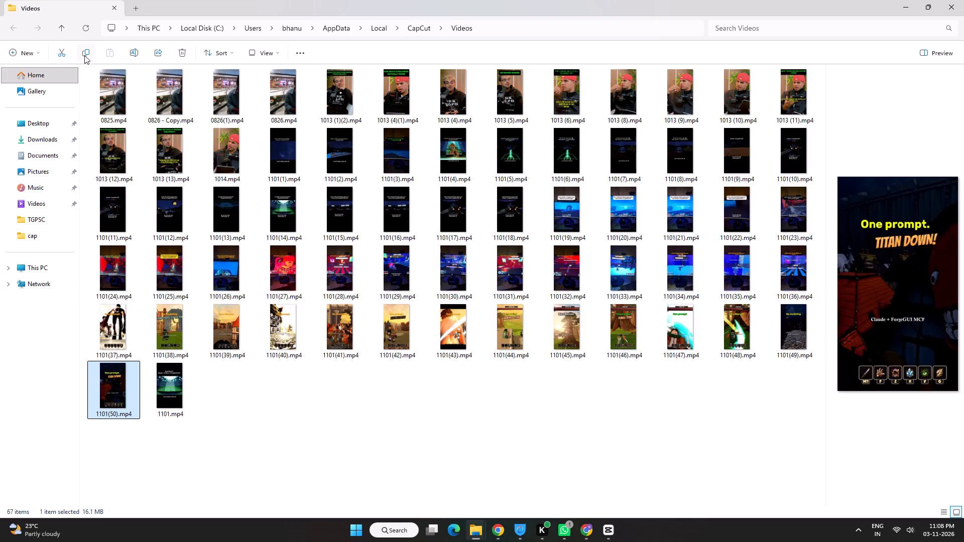
{"action": "left_click", "coordinate": [84, 55]}
{"action": "left_click", "coordinate": [58, 140]}
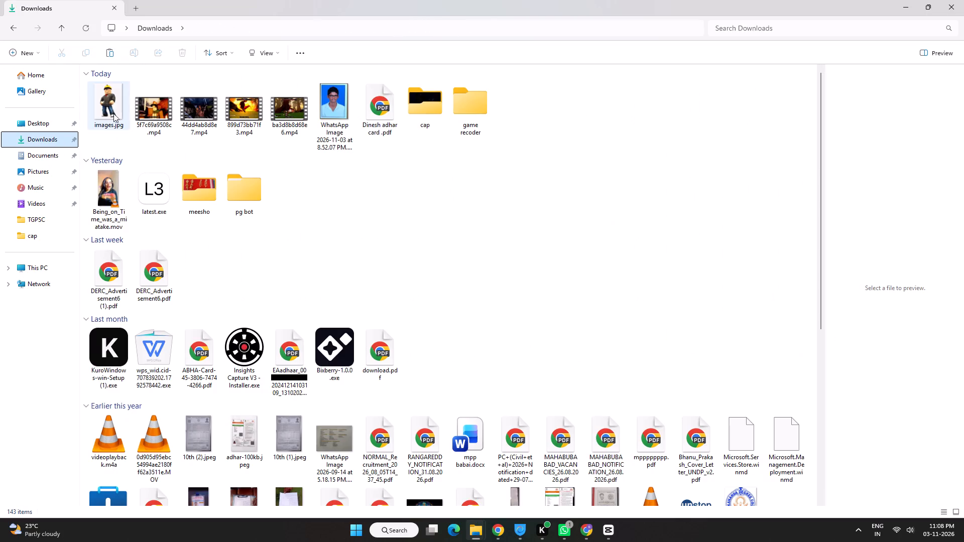
{"action": "double_click", "coordinate": [434, 102]}
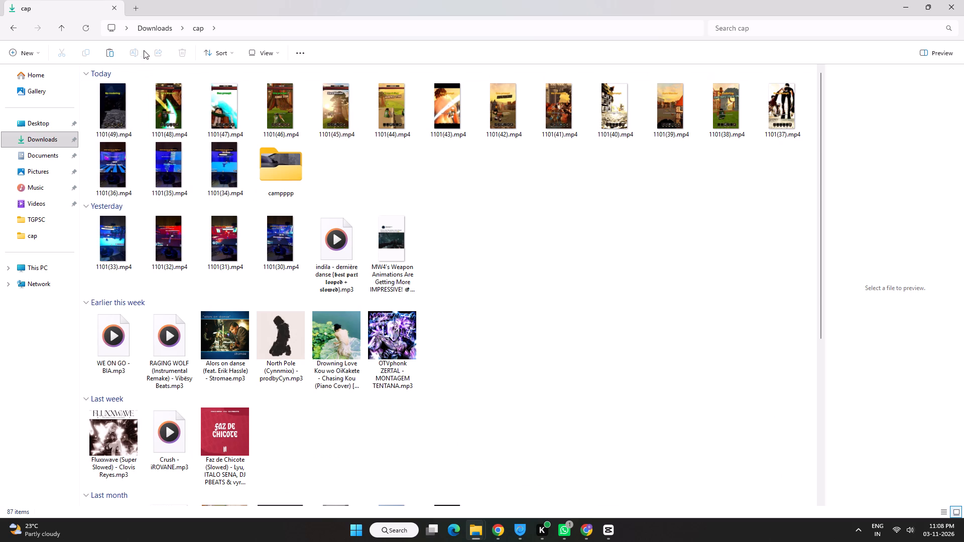
{"action": "left_click", "coordinate": [111, 55]}
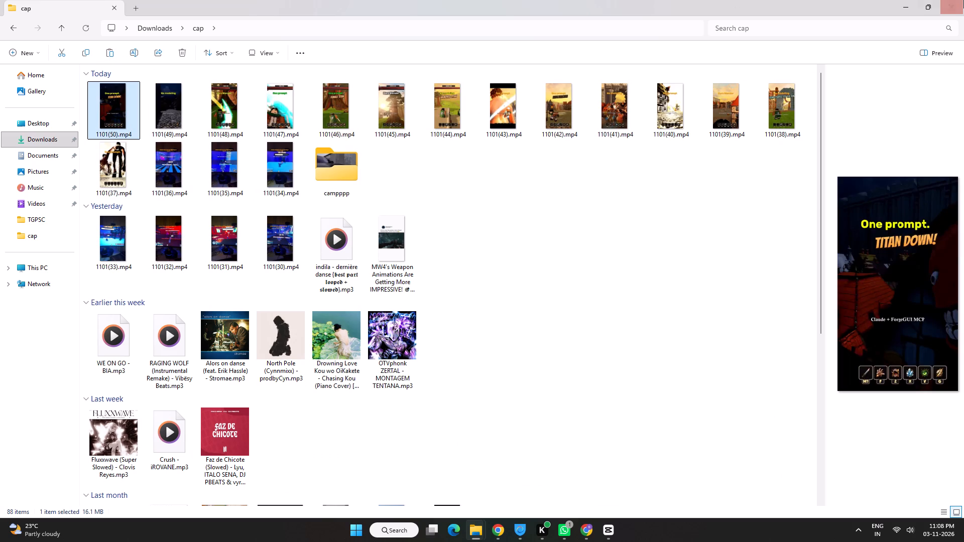
{"action": "left_click", "coordinate": [963, 0]}
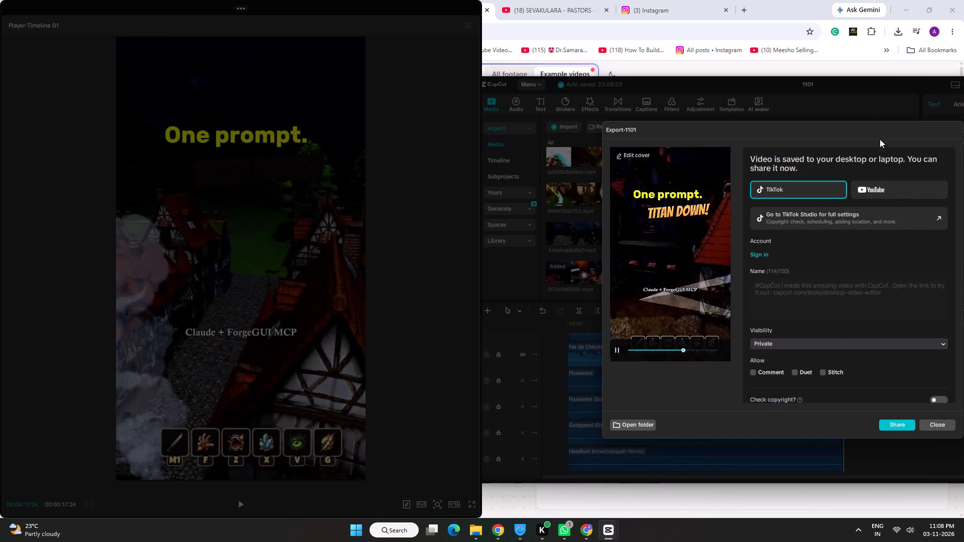
Close the finished export window and the 1101 project, and quit CapCut.
{"action": "left_click", "coordinate": [950, 428]}
{"action": "left_click_drag", "start_coordinate": [847, 89], "coordinate": [767, 101]}
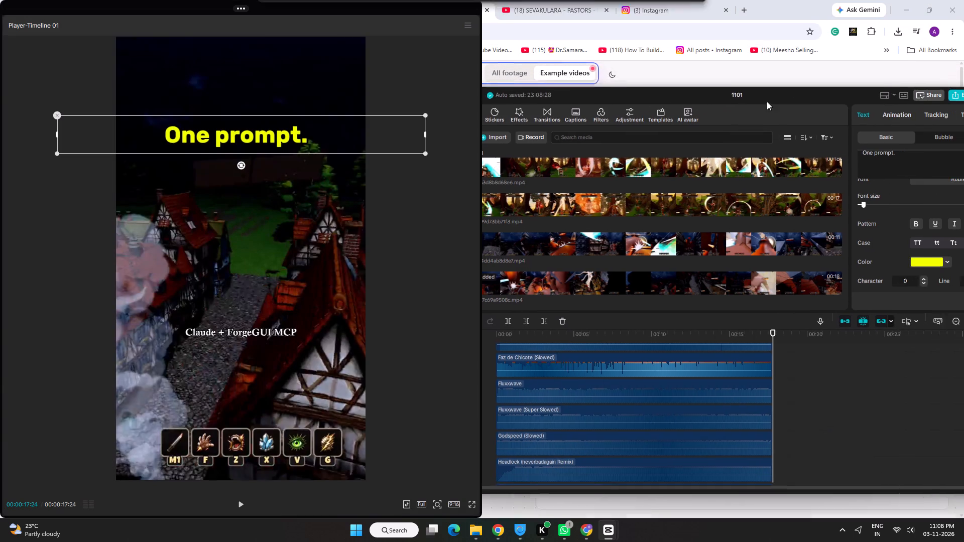
{"action": "left_click_drag", "start_coordinate": [767, 101], "coordinate": [688, 105]}
{"action": "left_click", "coordinate": [938, 104]}
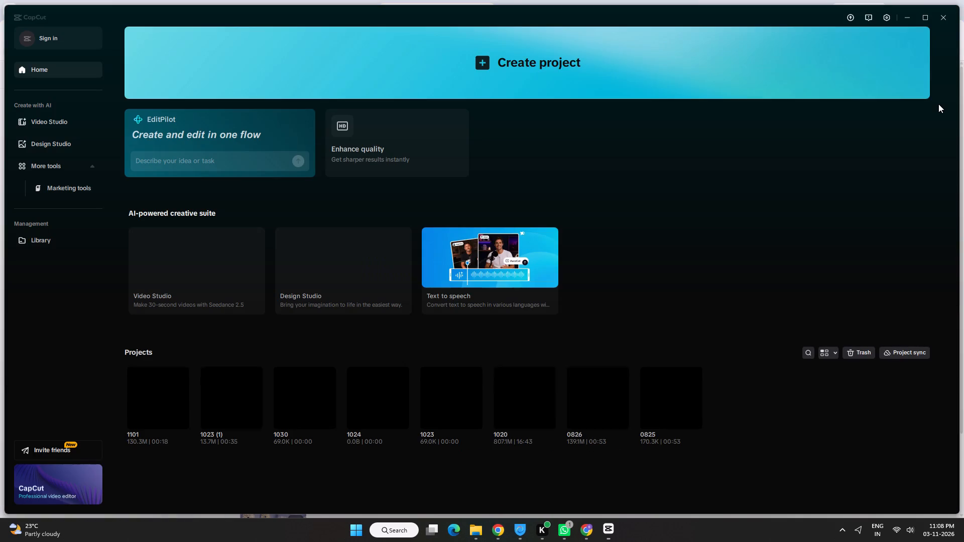
{"action": "left_click", "coordinate": [940, 24]}
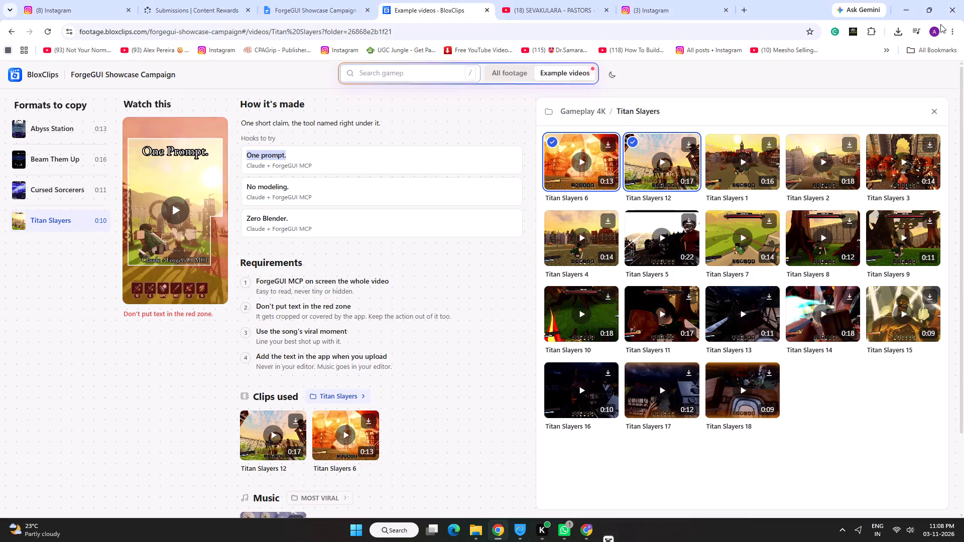
Delete the four mp4 clips dated today from the Downloads folder and refresh the folder.
{"action": "left_click", "coordinate": [483, 537]}
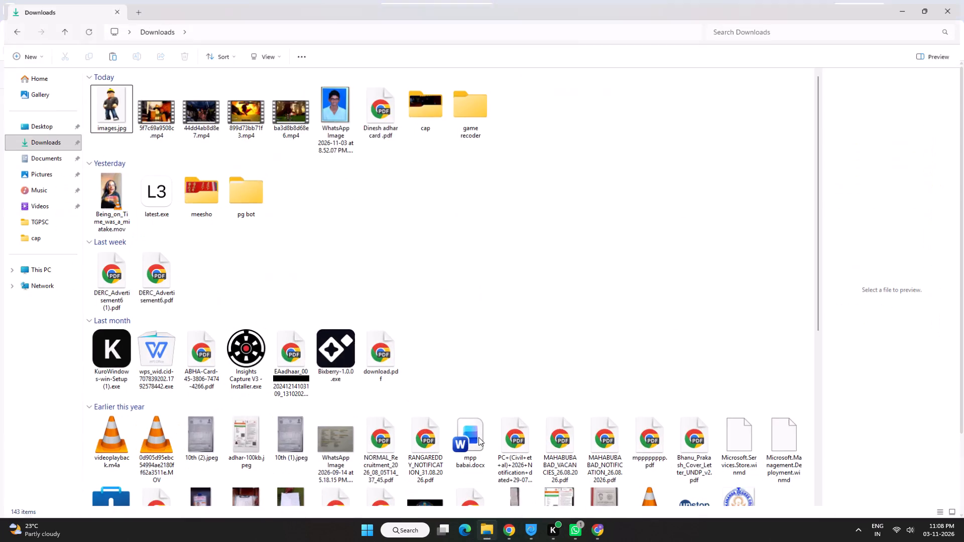
{"action": "left_click", "coordinate": [155, 147]}
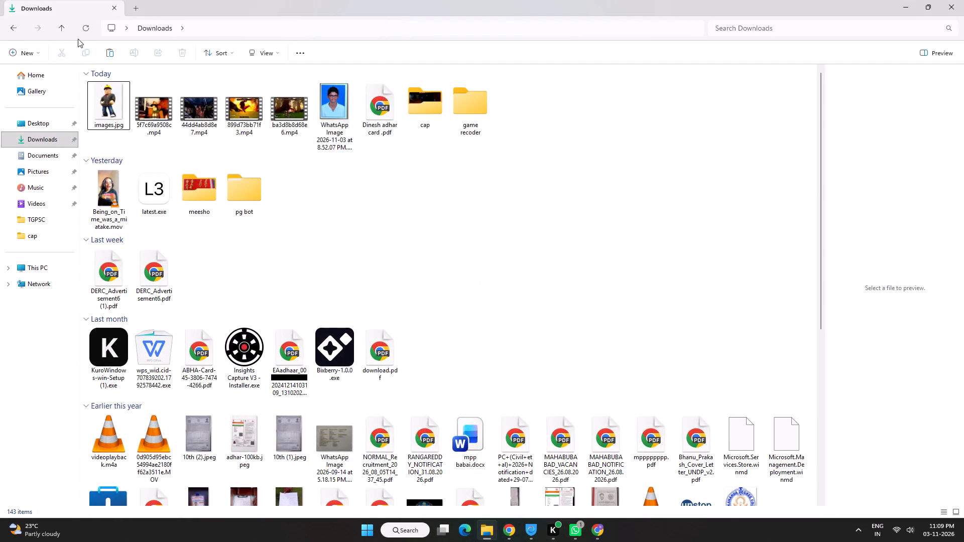
{"action": "triple_click", "coordinate": [83, 35]}
{"action": "left_click", "coordinate": [83, 35]}
{"action": "left_click_drag", "start_coordinate": [150, 148], "coordinate": [318, 127]}
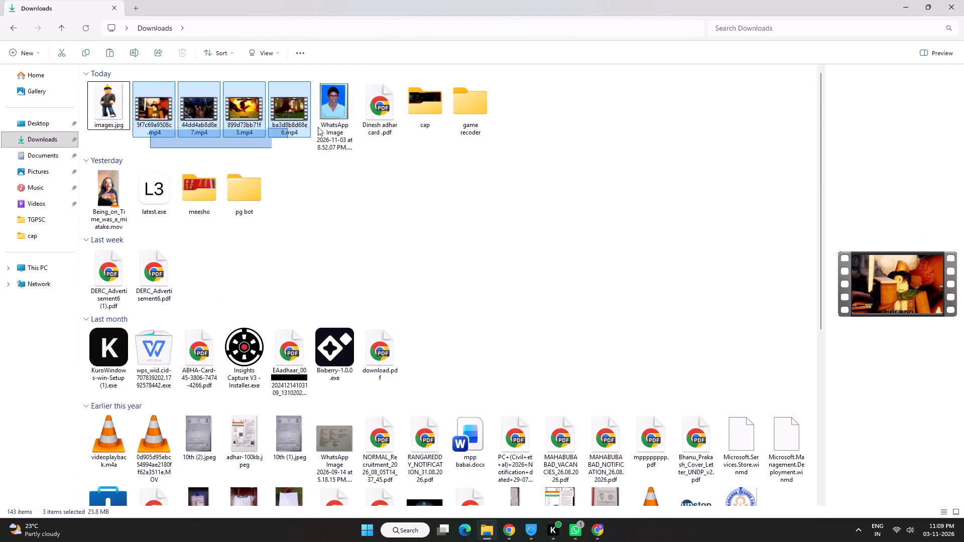
{"action": "left_click_drag", "start_coordinate": [318, 127], "coordinate": [307, 122]}
{"action": "left_click", "coordinate": [177, 53]}
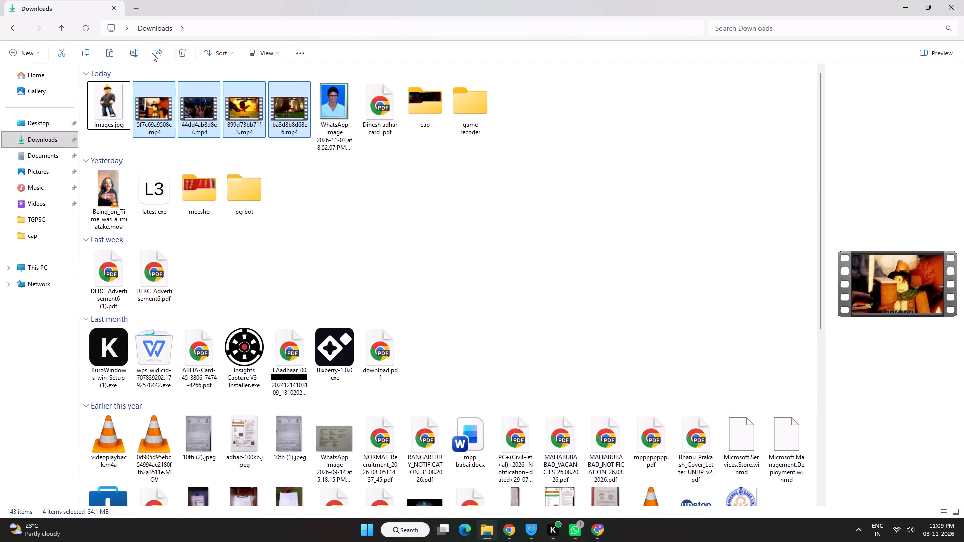
{"action": "triple_click", "coordinate": [88, 31]}
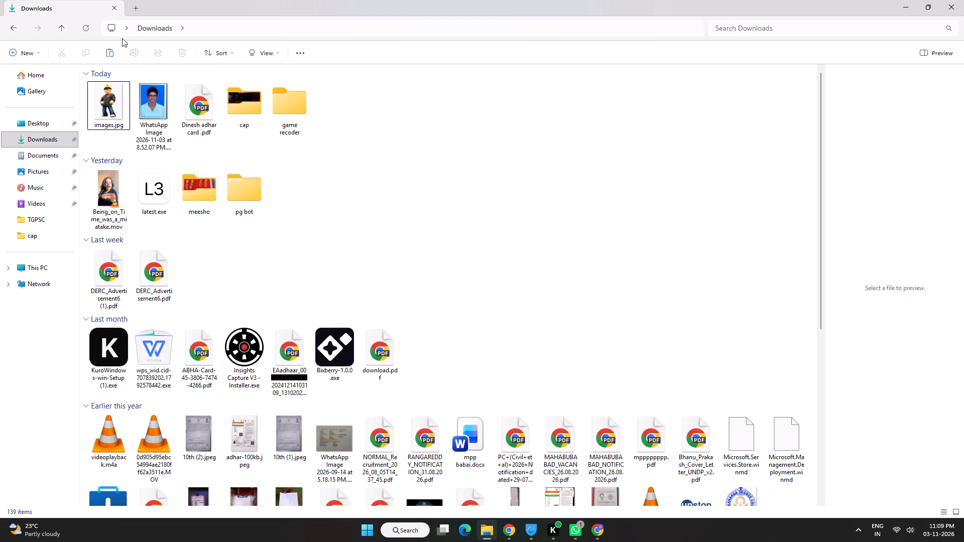
Move images.jpg out of Downloads into the cap folder, including from the game recoder folder, and close the File Explorer window.
{"action": "left_click_drag", "start_coordinate": [99, 121], "coordinate": [281, 119]}
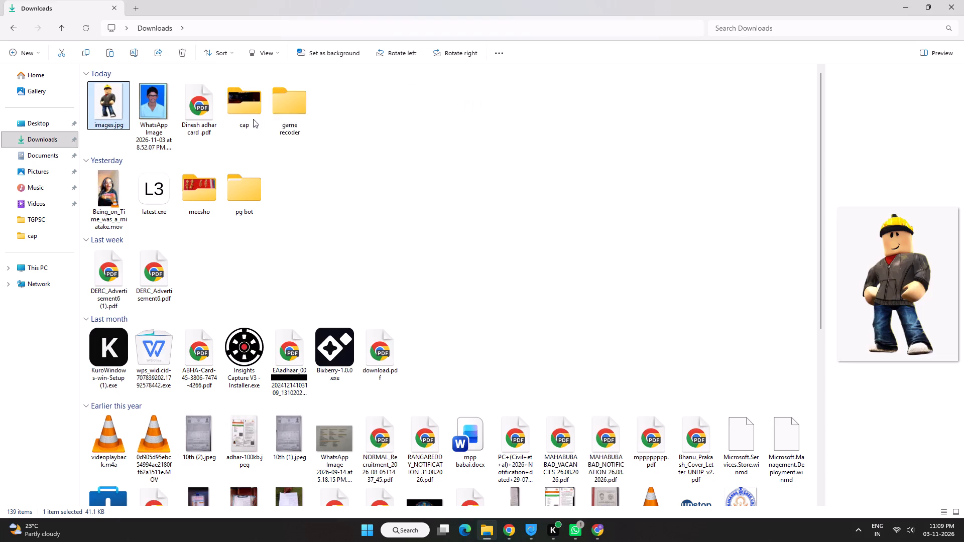
{"action": "double_click", "coordinate": [243, 104]}
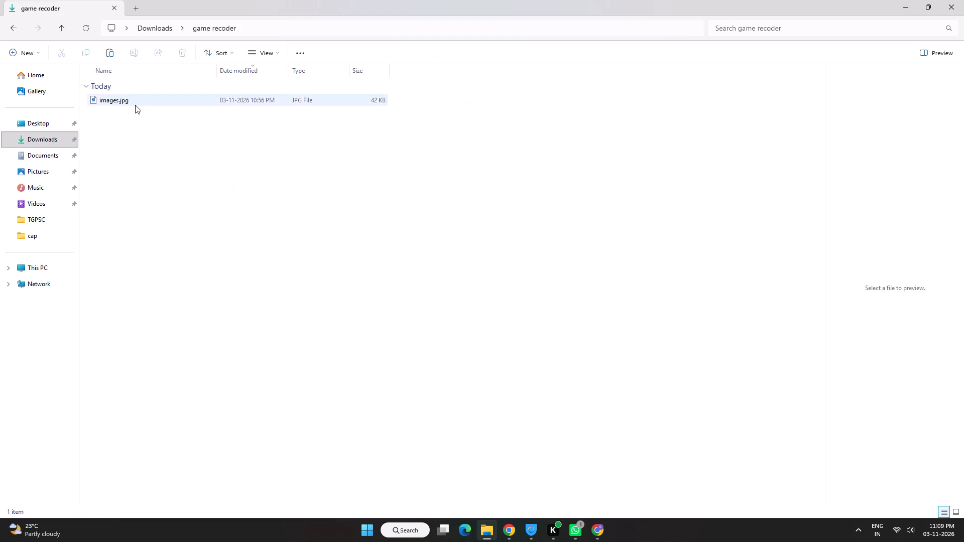
{"action": "left_click", "coordinate": [141, 103]}
{"action": "left_click", "coordinate": [58, 54]}
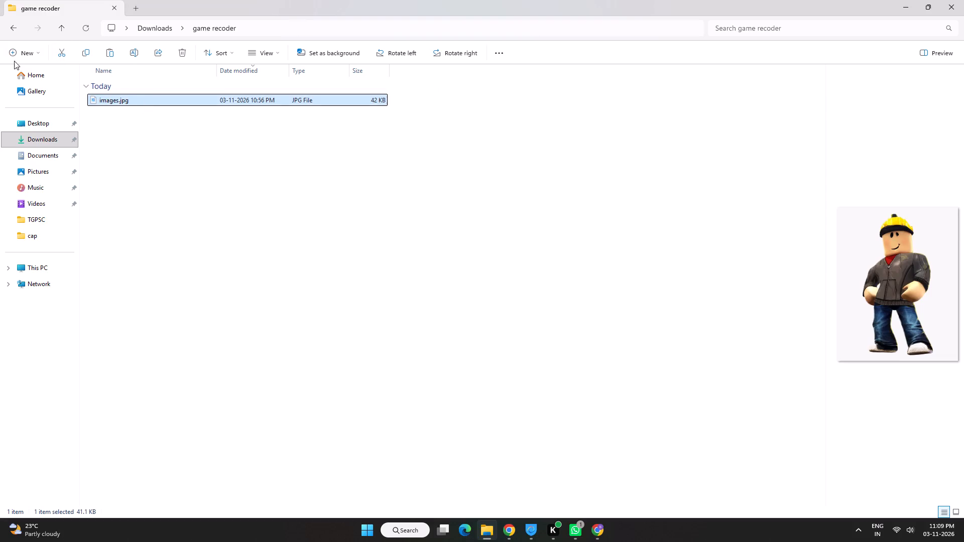
{"action": "left_click", "coordinate": [11, 25]}
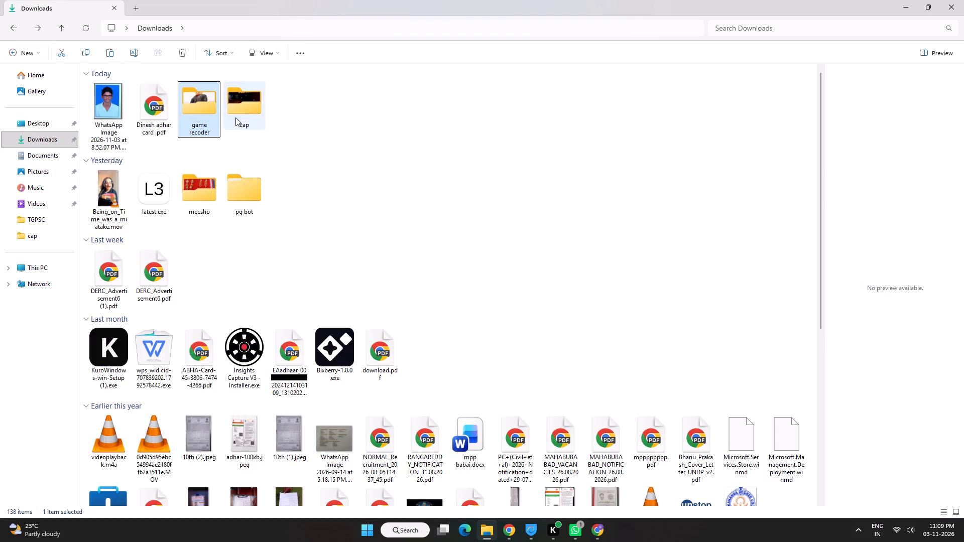
{"action": "double_click", "coordinate": [241, 115]}
{"action": "left_click", "coordinate": [105, 52]}
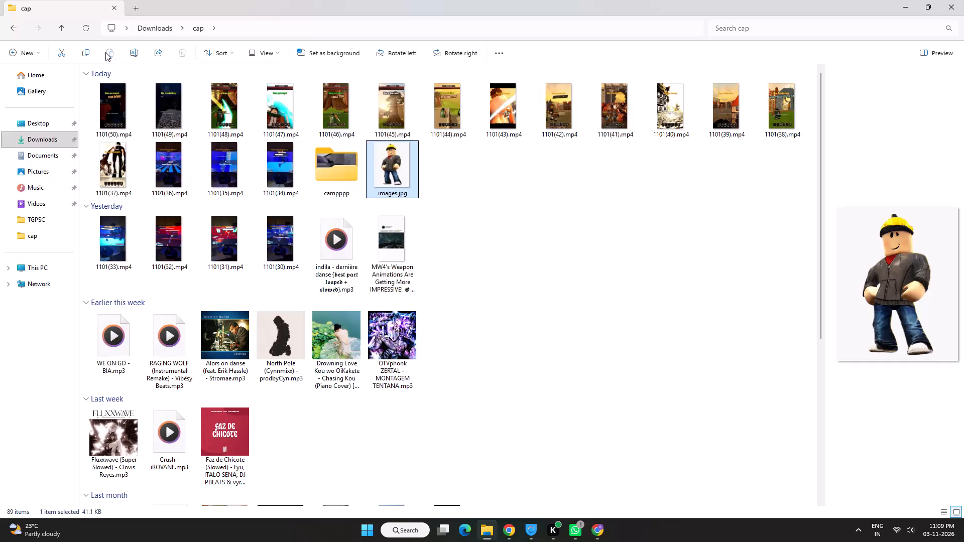
{"action": "left_click", "coordinate": [89, 32]}
{"action": "left_click", "coordinate": [16, 28]}
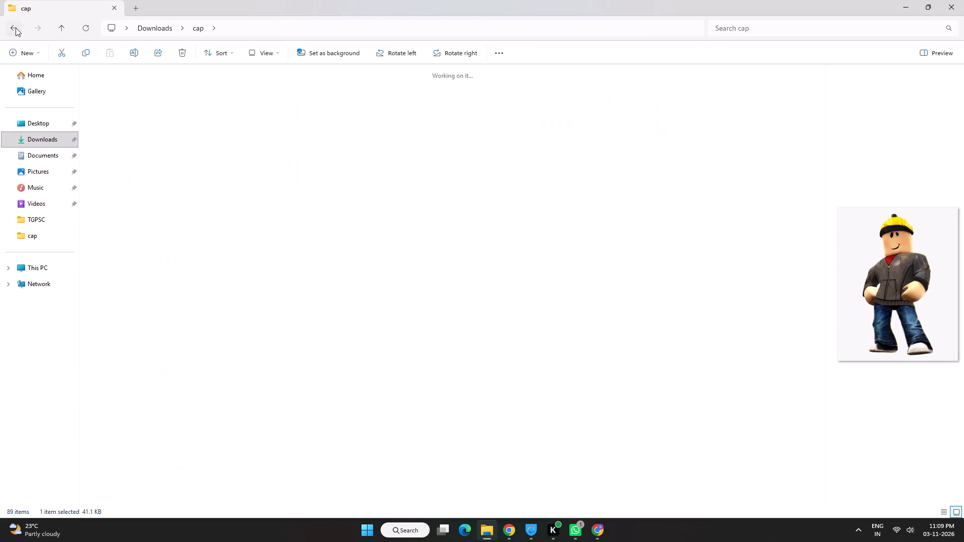
{"action": "left_click", "coordinate": [963, 0]}
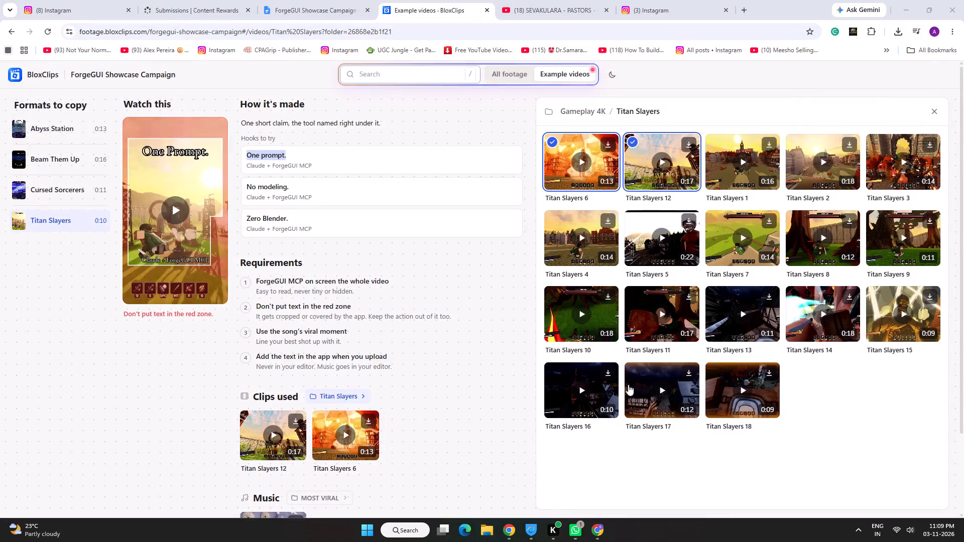
Preview the Titan Slayers 16, 17 and 18 clips in the Titan Slayers footage folder.
{"action": "left_click", "coordinate": [576, 386]}
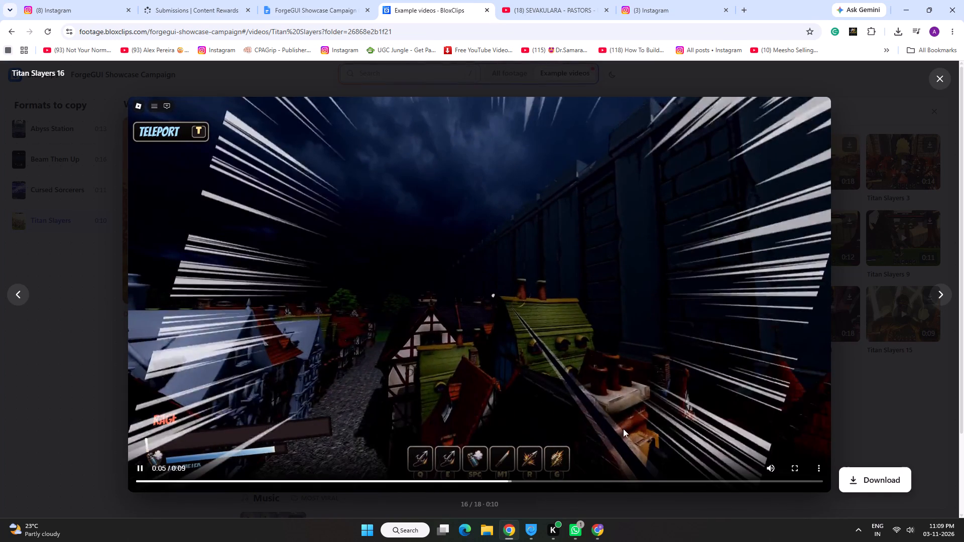
{"action": "left_click", "coordinate": [888, 380]}
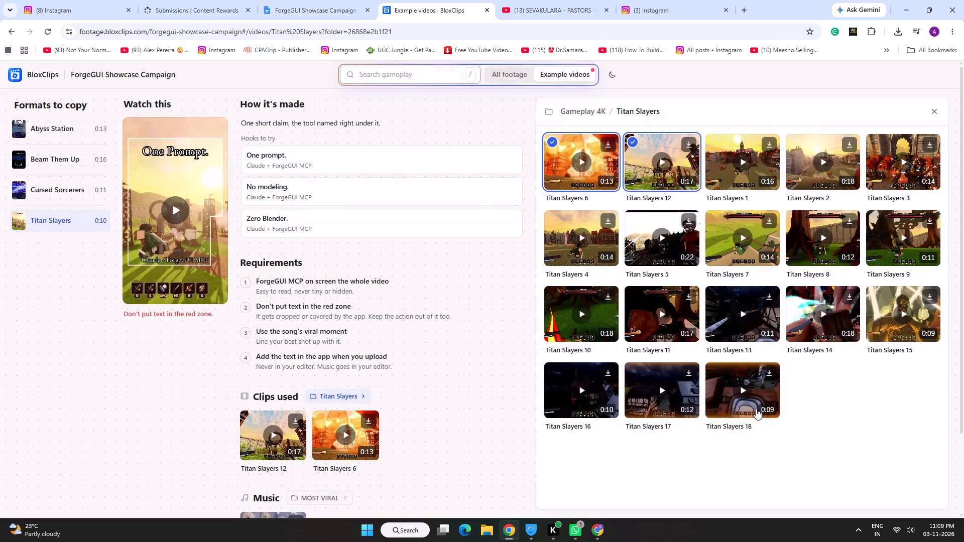
{"action": "left_click", "coordinate": [675, 392]}
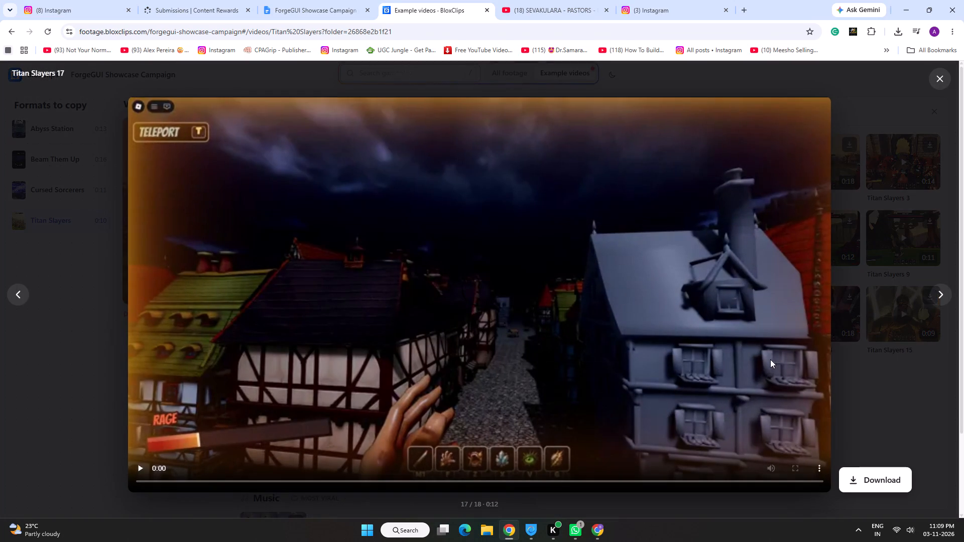
{"action": "left_click", "coordinate": [852, 359]}
{"action": "left_click", "coordinate": [581, 387]}
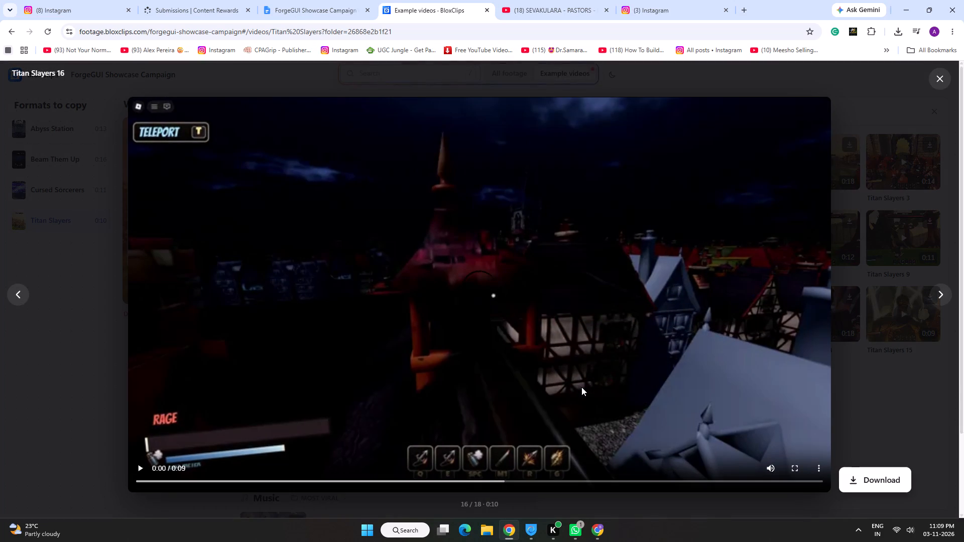
{"action": "left_click", "coordinate": [581, 387]}
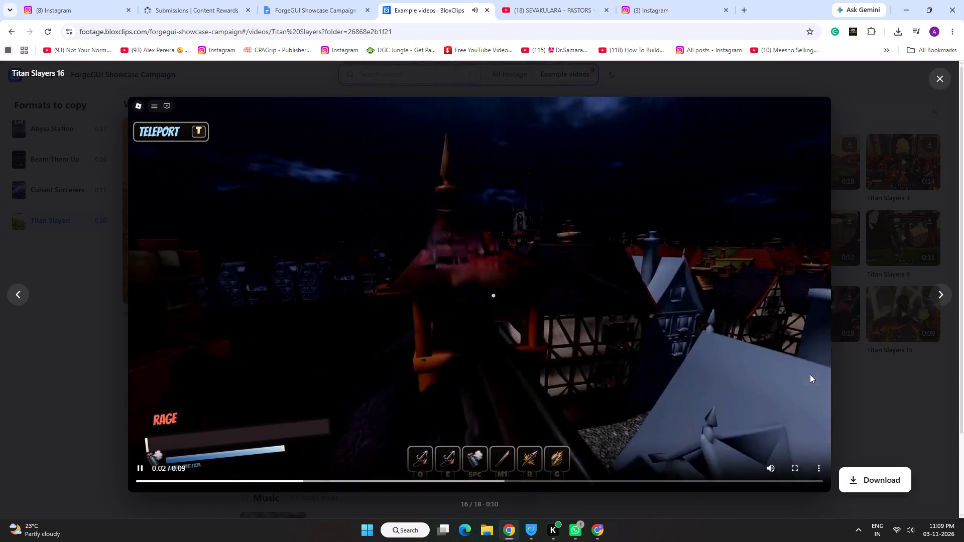
{"action": "left_click", "coordinate": [865, 379]}
{"action": "left_click", "coordinate": [579, 386]}
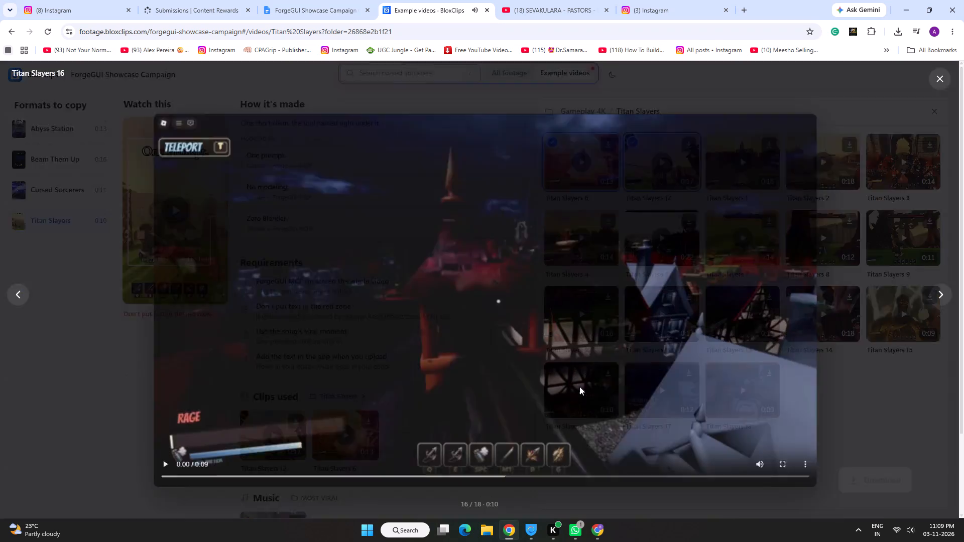
{"action": "left_click", "coordinate": [899, 341]}
{"action": "left_click", "coordinate": [732, 388]}
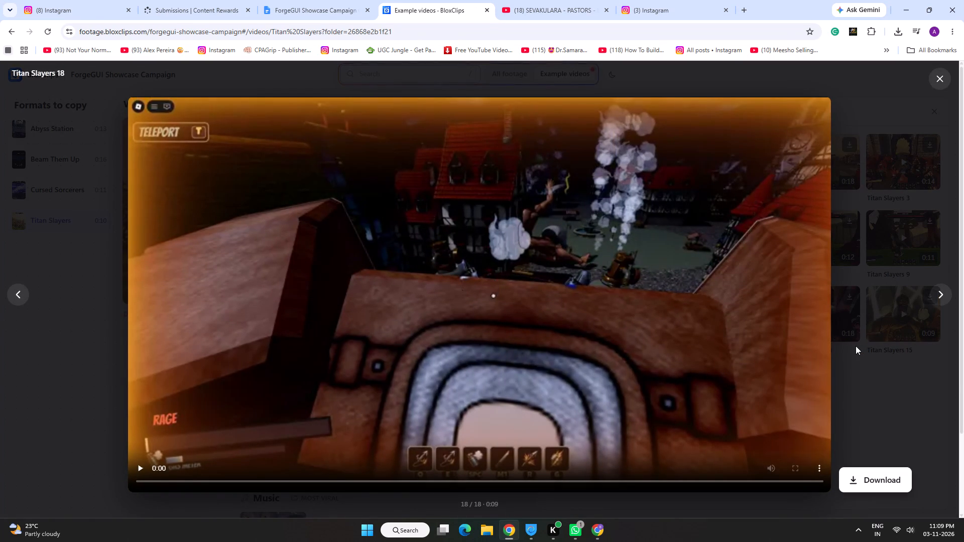
{"action": "left_click", "coordinate": [730, 329]}
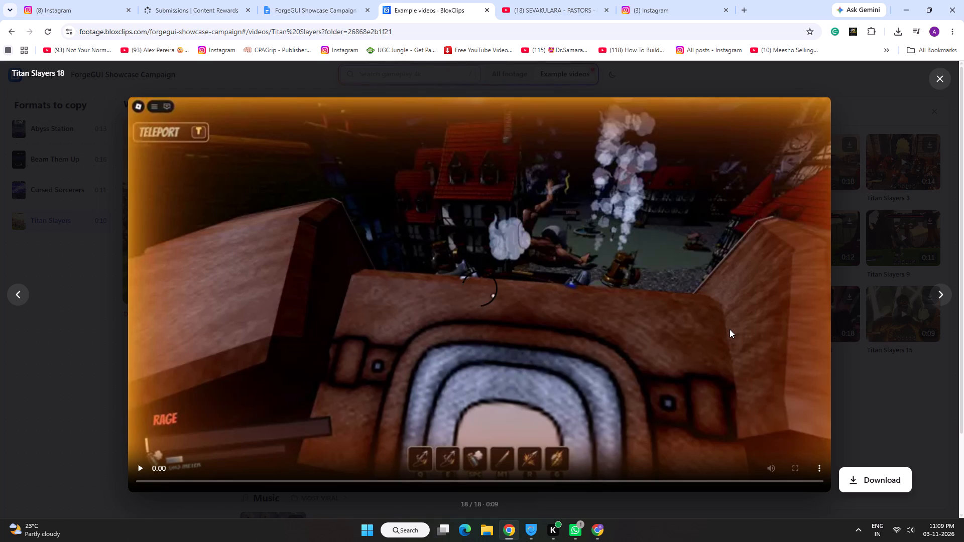
{"action": "left_click", "coordinate": [730, 329]}
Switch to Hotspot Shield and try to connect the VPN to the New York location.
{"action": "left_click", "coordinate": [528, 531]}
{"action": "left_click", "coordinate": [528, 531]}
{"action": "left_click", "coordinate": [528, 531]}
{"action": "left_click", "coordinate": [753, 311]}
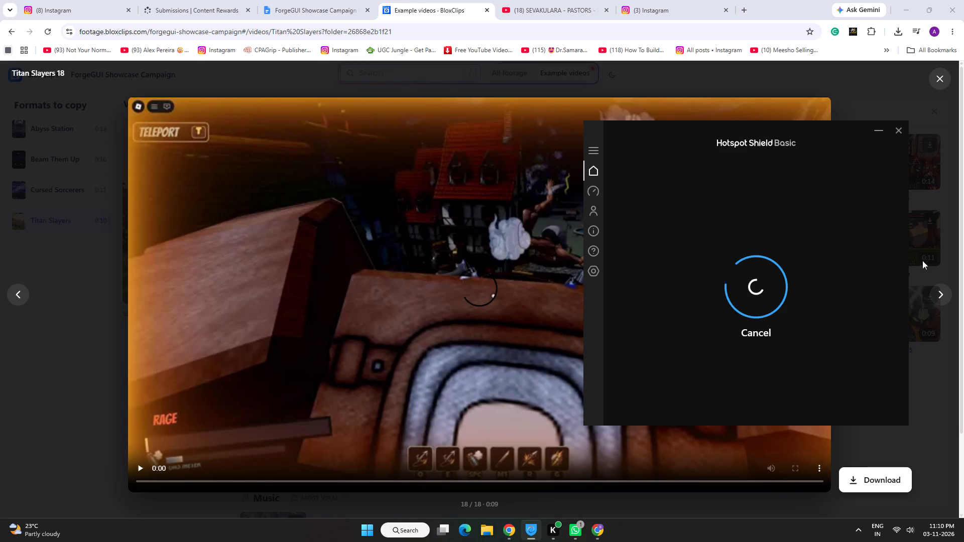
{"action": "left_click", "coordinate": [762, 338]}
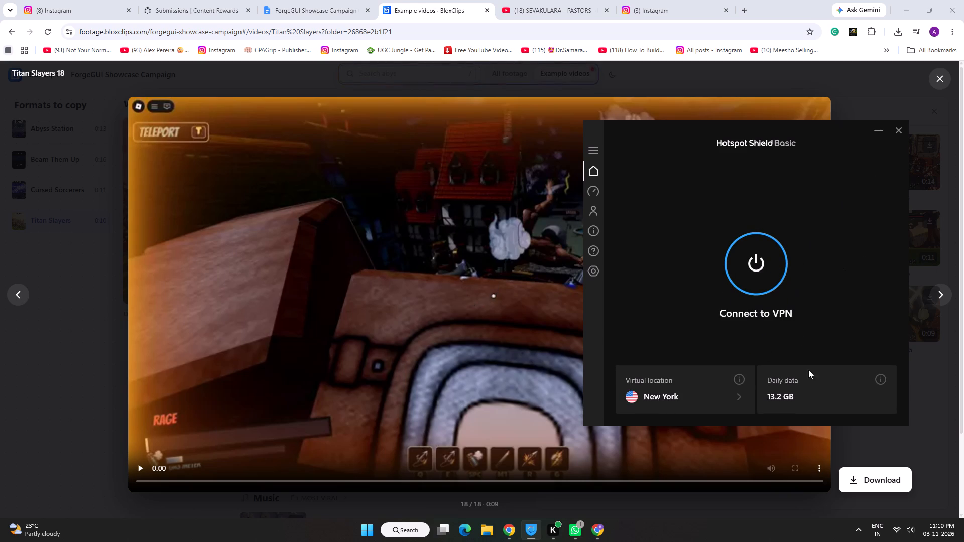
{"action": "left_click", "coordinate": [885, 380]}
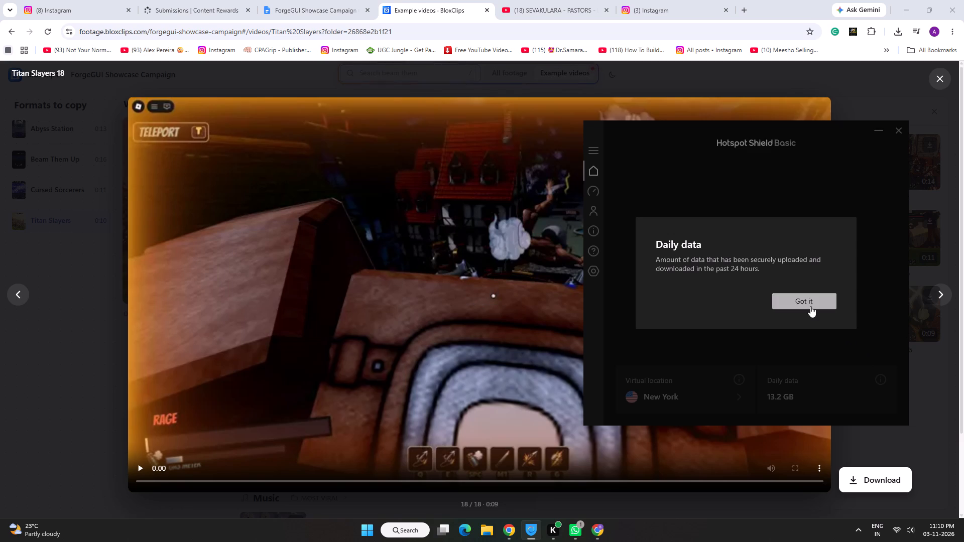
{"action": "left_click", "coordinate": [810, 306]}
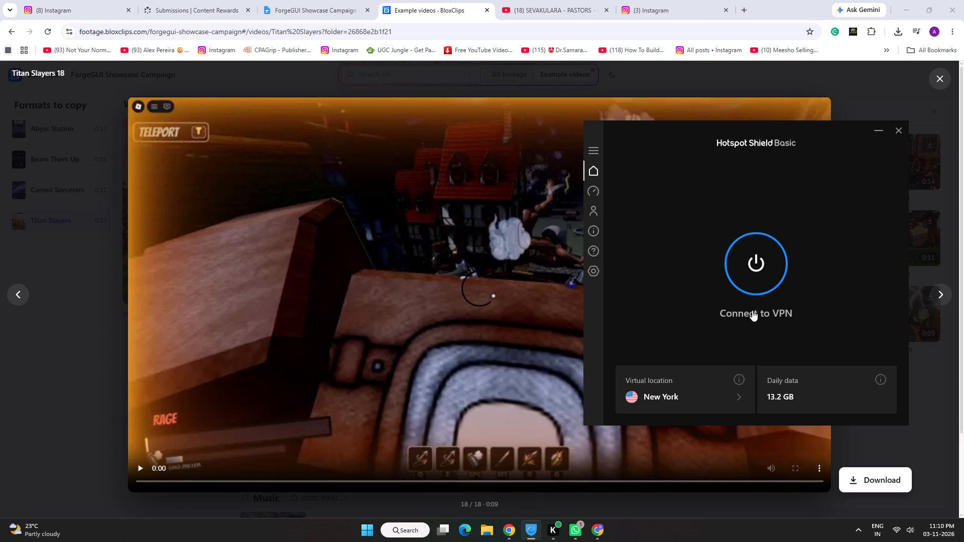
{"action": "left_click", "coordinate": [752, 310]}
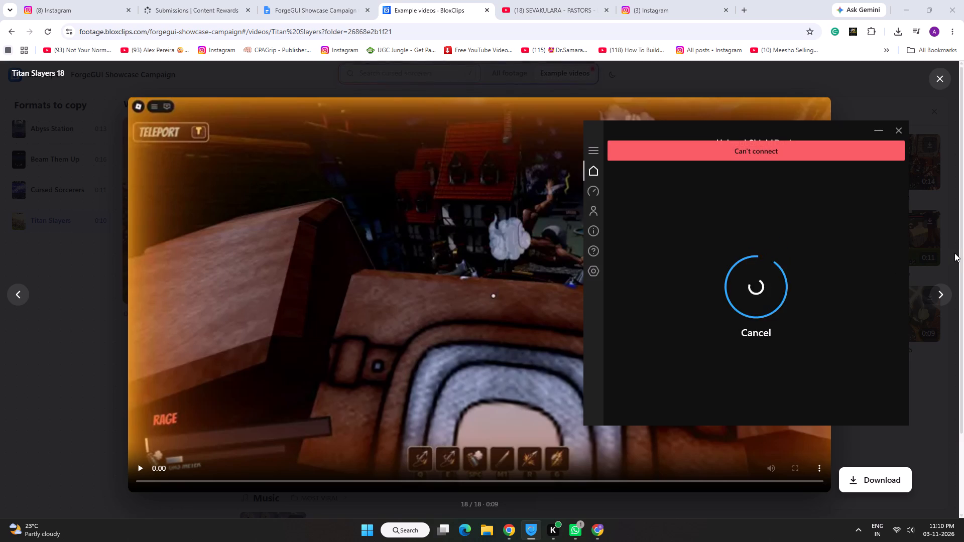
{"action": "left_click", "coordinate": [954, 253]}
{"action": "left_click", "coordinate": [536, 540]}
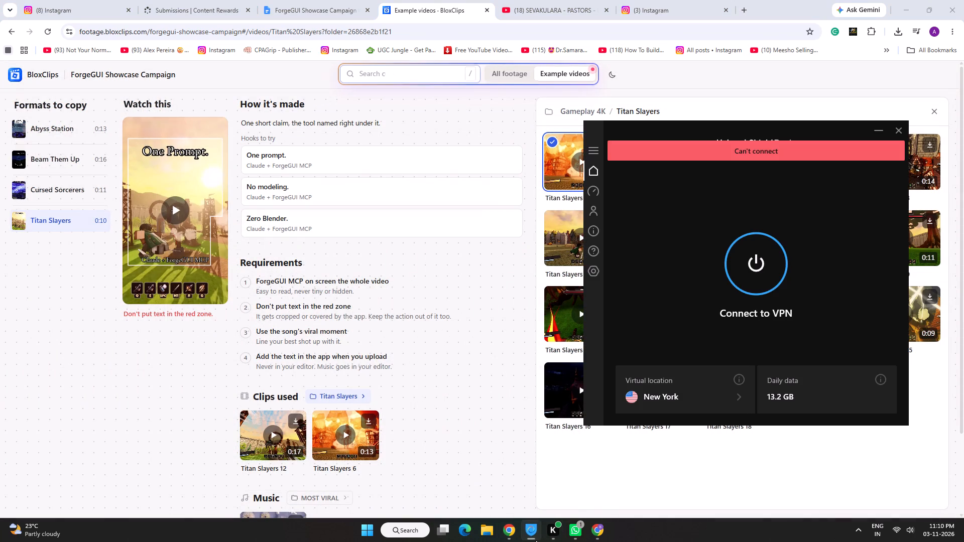
Turn the computer's Wi-Fi off and back on.
{"action": "left_click", "coordinate": [913, 525]}
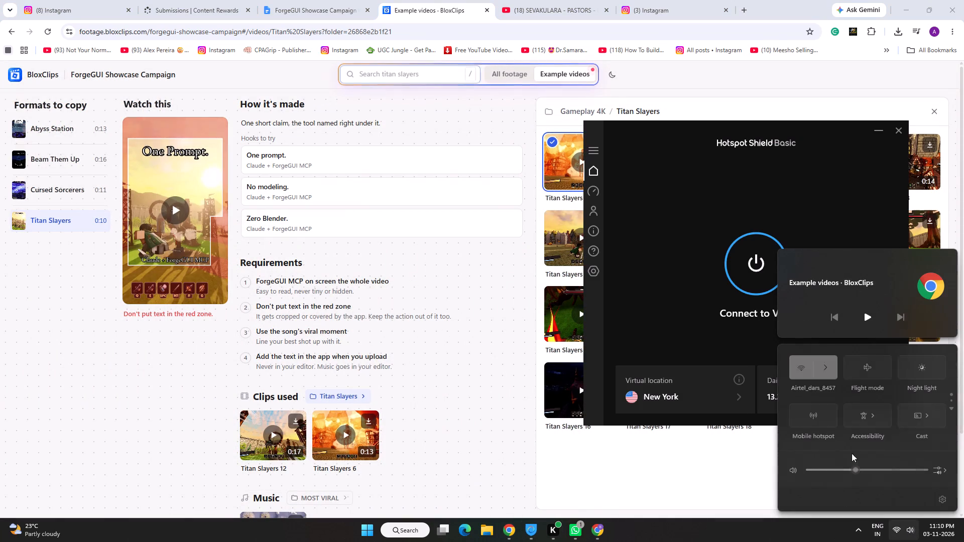
{"action": "left_click", "coordinate": [803, 366]}
{"action": "left_click", "coordinate": [799, 371]}
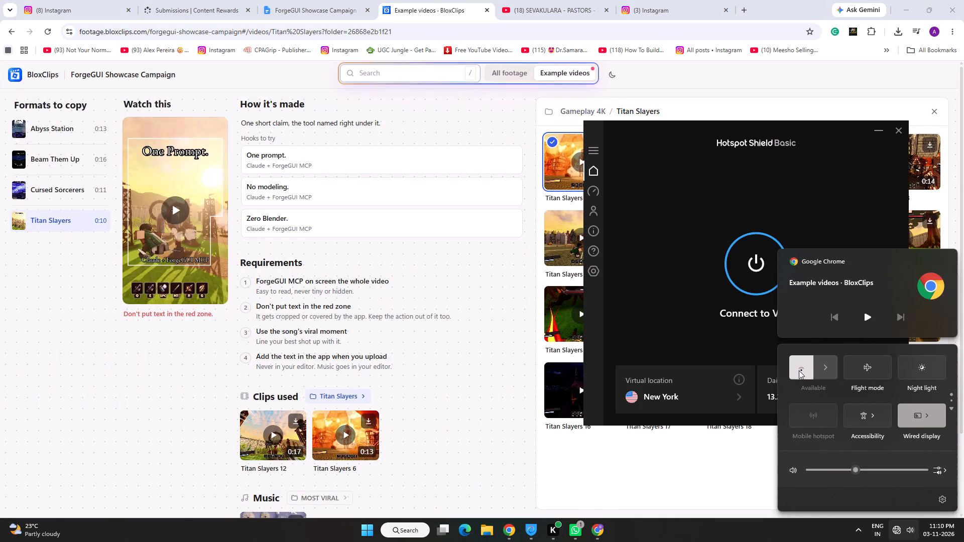
Connect Hotspot Shield to the New York virtual location.
{"action": "left_click", "coordinate": [685, 317]}
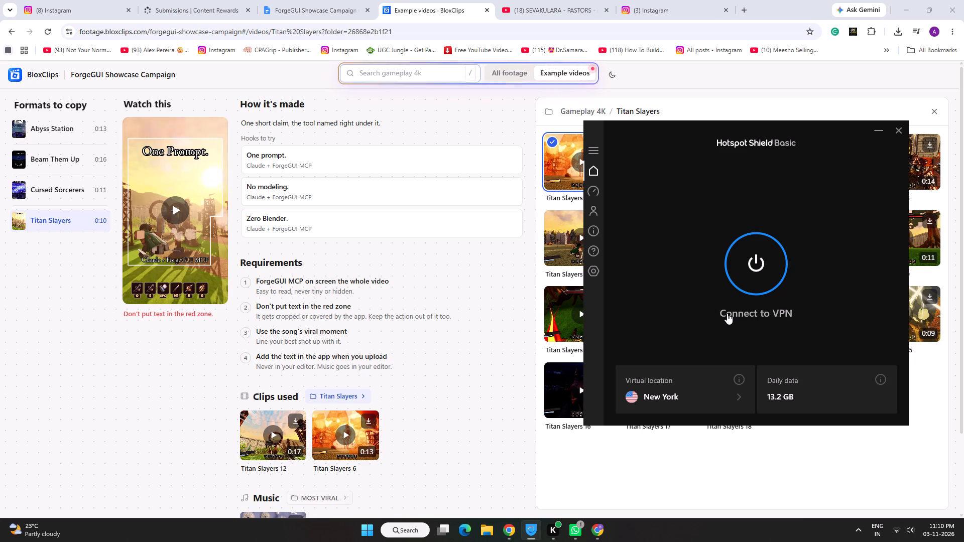
{"action": "left_click", "coordinate": [726, 314]}
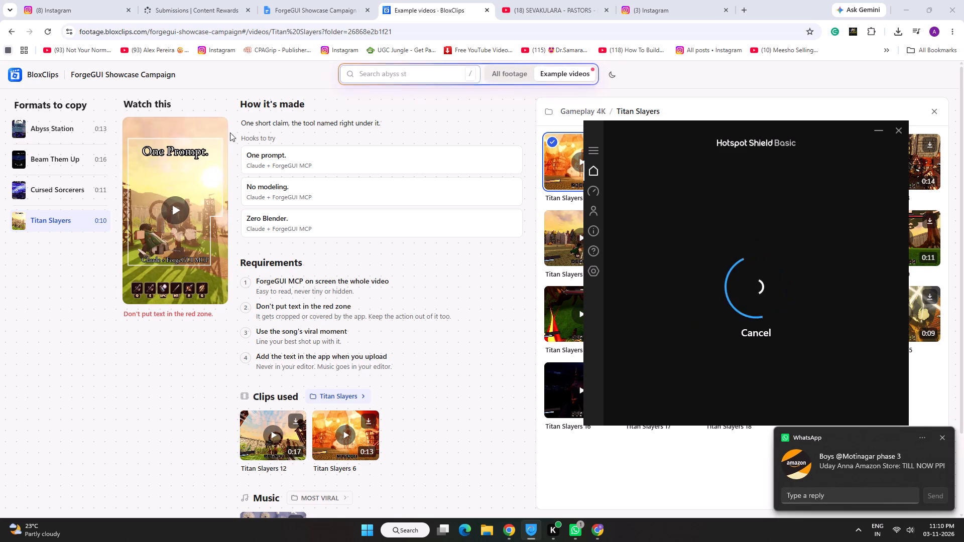
Switch back to Chrome and reload the BloxClips Titan Slayers example page.
{"action": "left_click", "coordinate": [53, 33]}
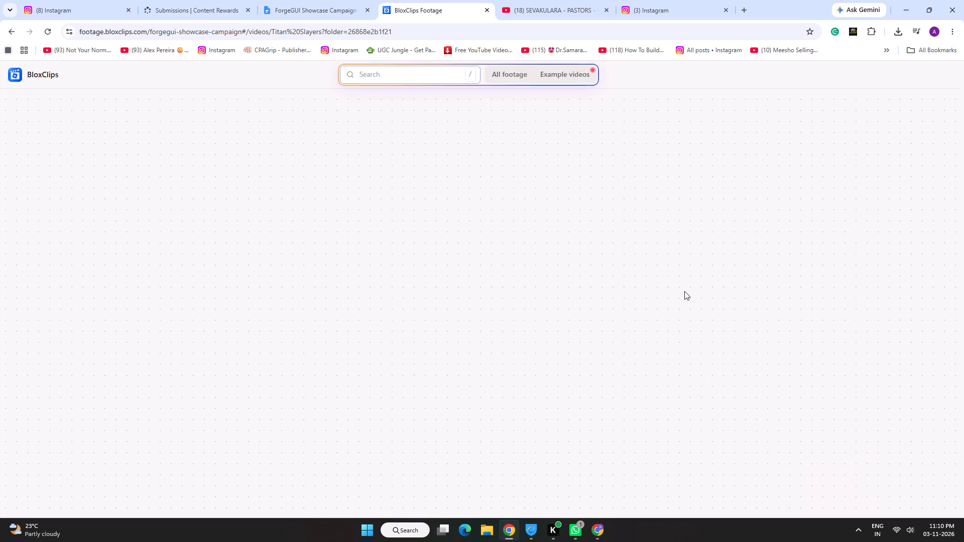
{"action": "left_click", "coordinate": [50, 29]}
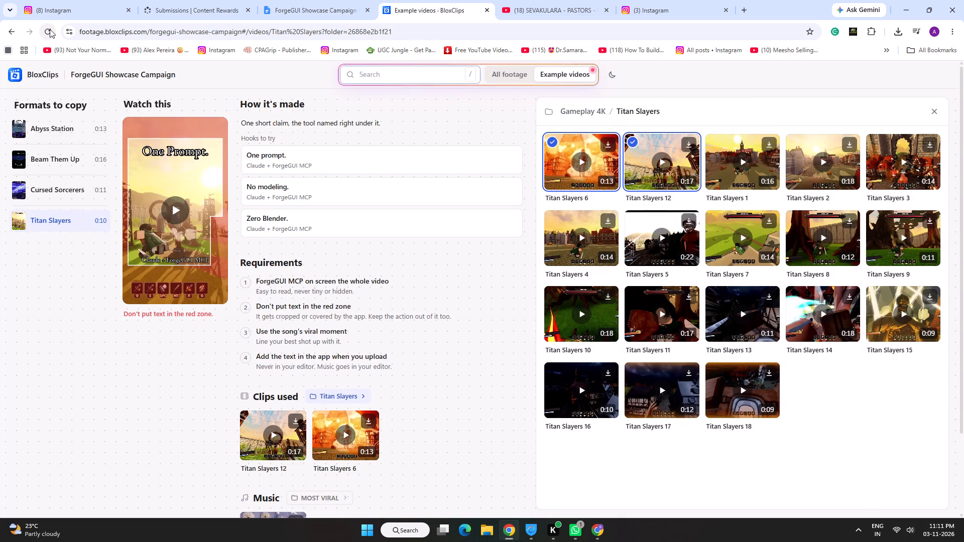
Play the Titan Slayers 16, 18 and 17 clips from the Titan Slayers folder to judge their footage.
{"action": "left_click", "coordinate": [347, 397]}
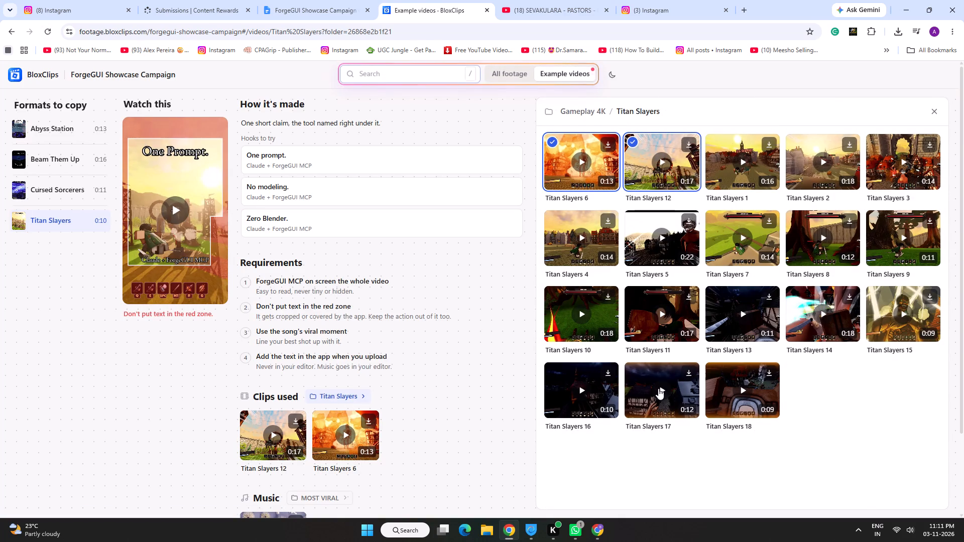
{"action": "left_click", "coordinate": [587, 383]}
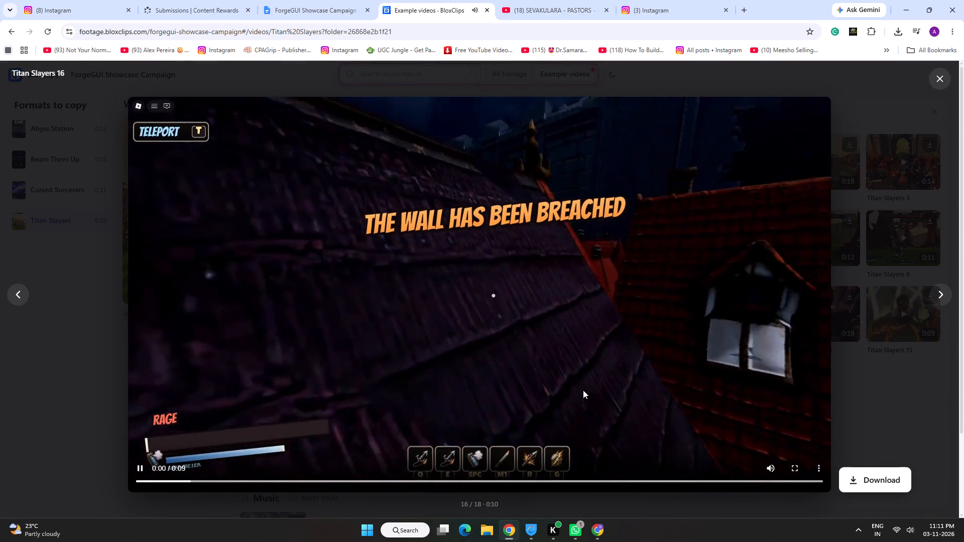
{"action": "left_click", "coordinate": [886, 373]}
{"action": "left_click", "coordinate": [750, 393]}
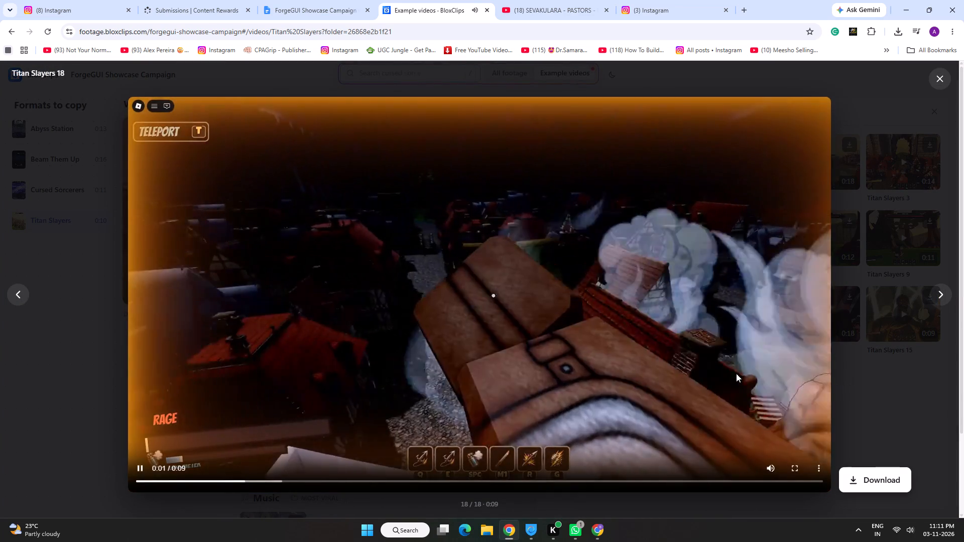
{"action": "left_click", "coordinate": [853, 384]}
Play the Titan Slayers 17 clip, download it, and close its preview.
{"action": "left_click", "coordinate": [672, 402]}
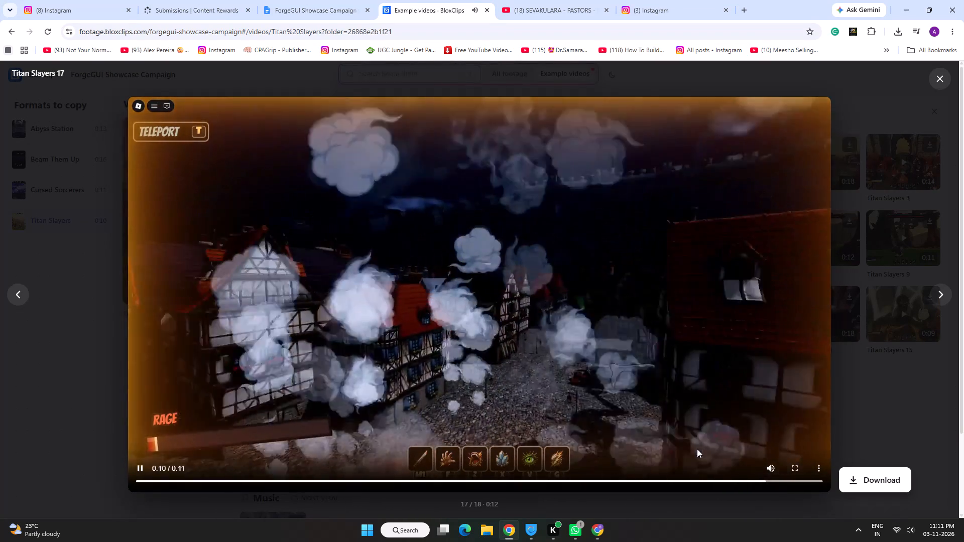
{"action": "left_click", "coordinate": [820, 467]}
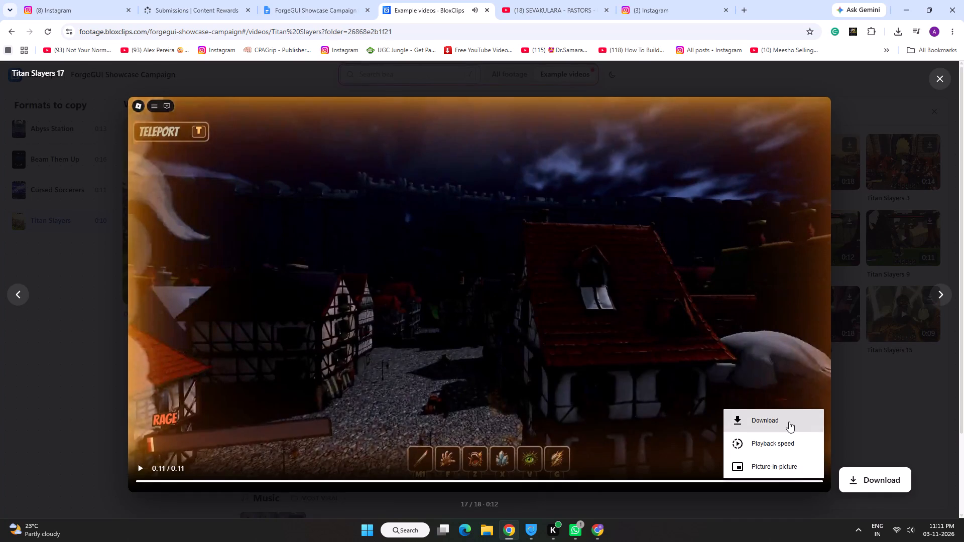
{"action": "left_click", "coordinate": [788, 422]}
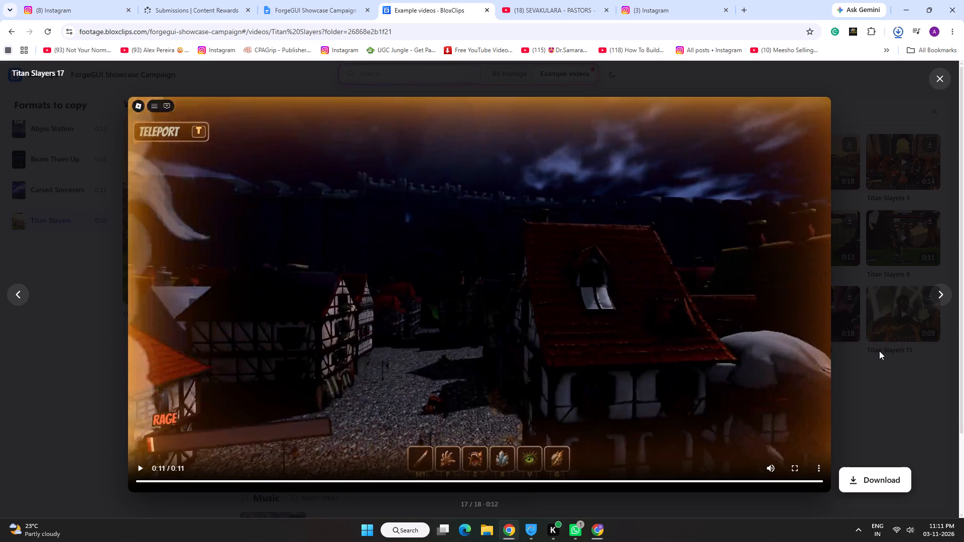
{"action": "left_click", "coordinate": [879, 351]}
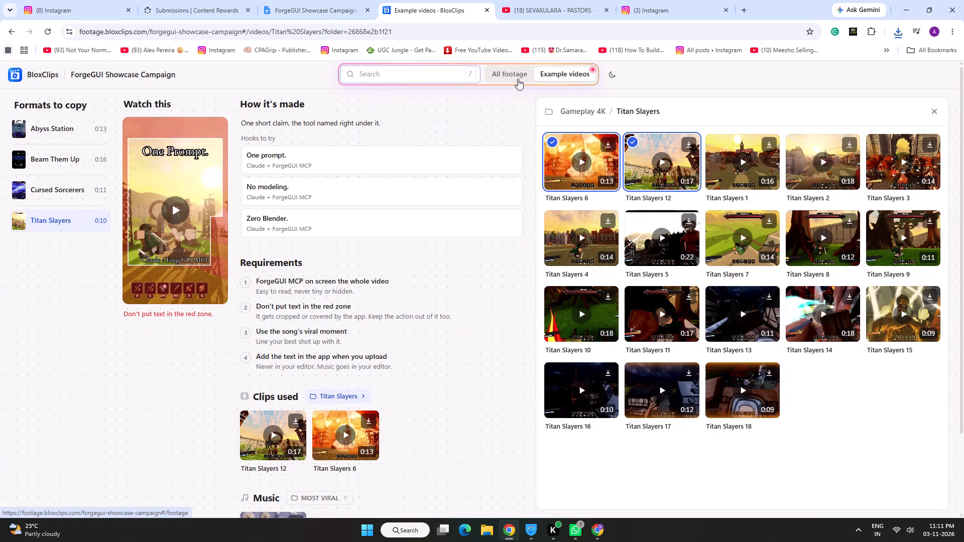
Browse all the Gameplay 4K footage folders, from Abyss Station through Total Disaster, for usable clips.
{"action": "left_click", "coordinate": [518, 79]}
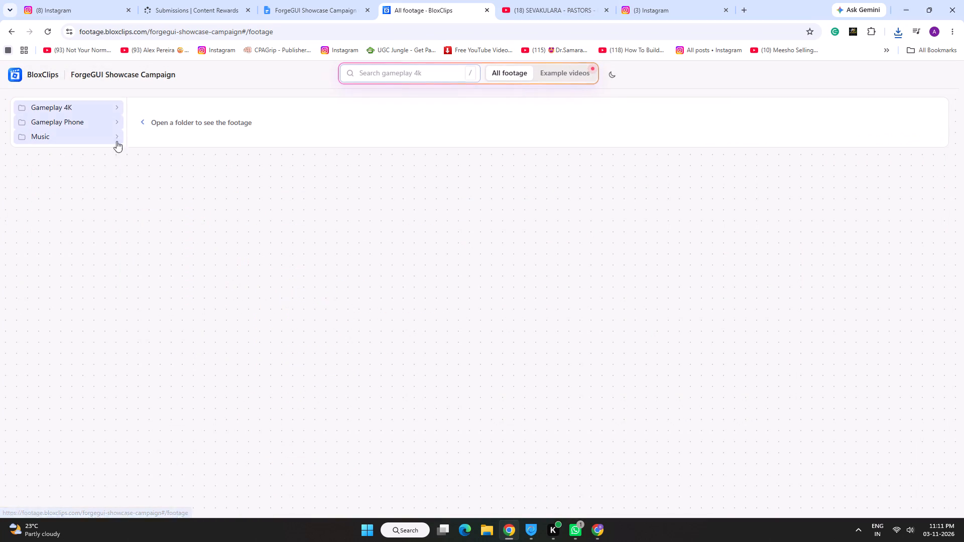
{"action": "left_click", "coordinate": [111, 108]}
{"action": "left_click", "coordinate": [170, 110]}
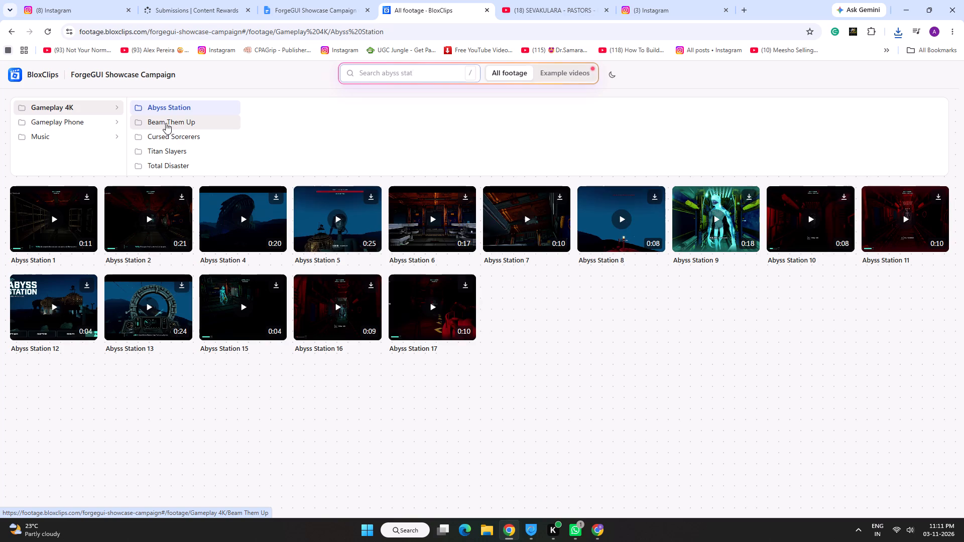
{"action": "left_click", "coordinate": [166, 123]}
{"action": "left_click", "coordinate": [166, 135]}
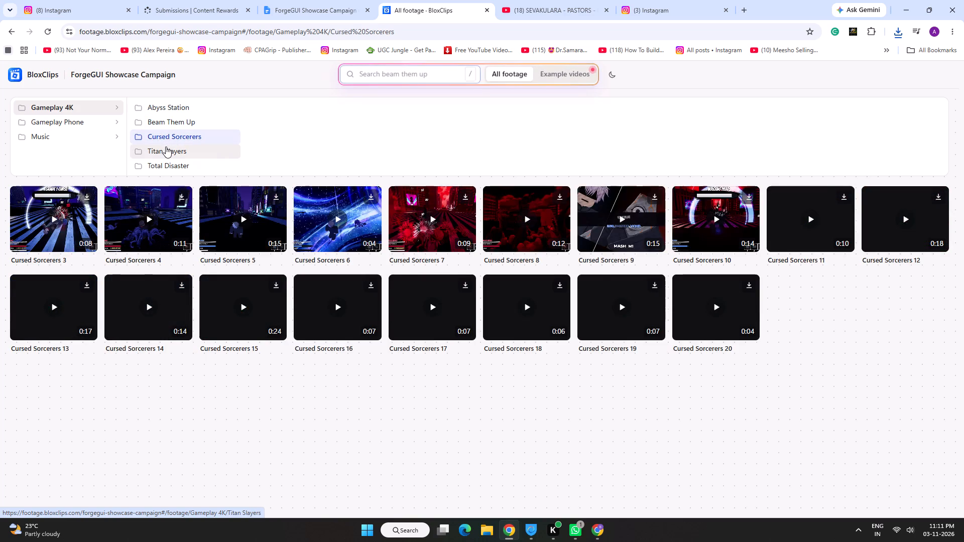
{"action": "left_click", "coordinate": [166, 147]}
{"action": "left_click", "coordinate": [166, 162]}
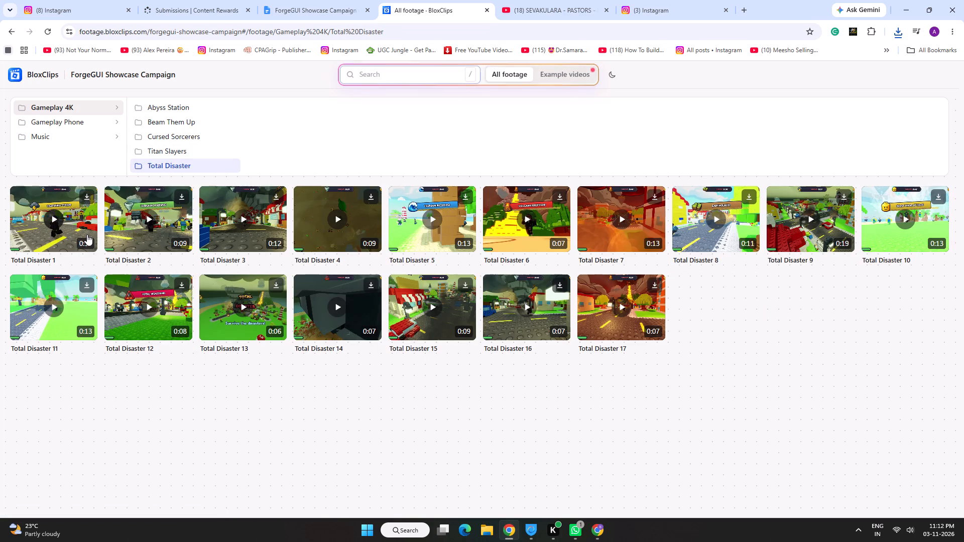
Browse the Gameplay Phone footage folders, including Abyss Station, Beam Them Up, Titan Slayers and Total Disaster, for usable clips.
{"action": "left_click", "coordinate": [66, 119]}
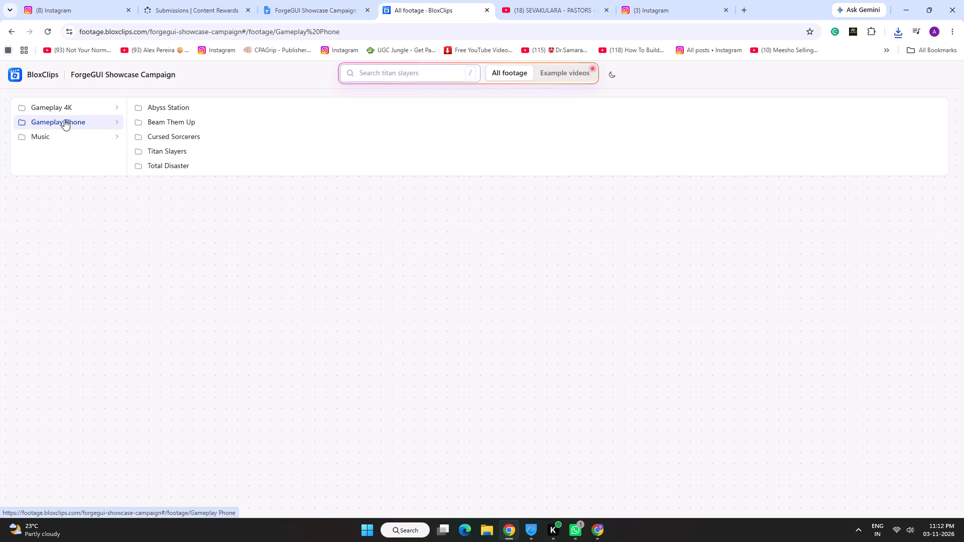
{"action": "left_click", "coordinate": [154, 108]}
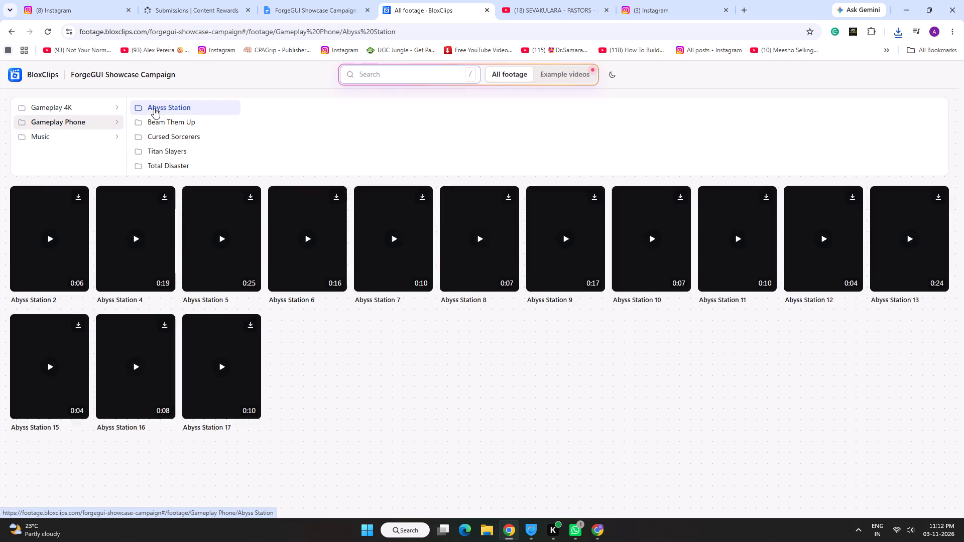
{"action": "left_click", "coordinate": [166, 116]}
{"action": "left_click", "coordinate": [166, 133]}
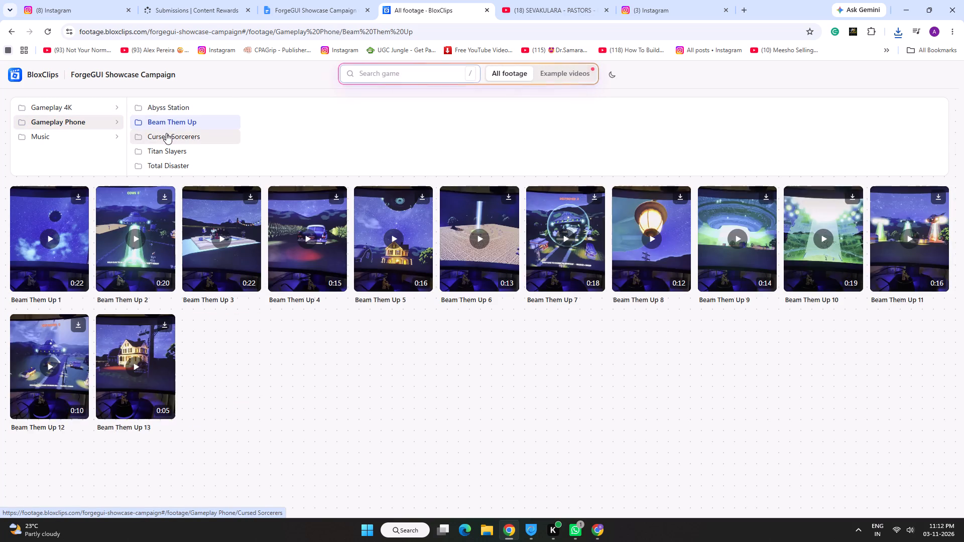
{"action": "left_click", "coordinate": [167, 142]}
{"action": "left_click", "coordinate": [175, 151]}
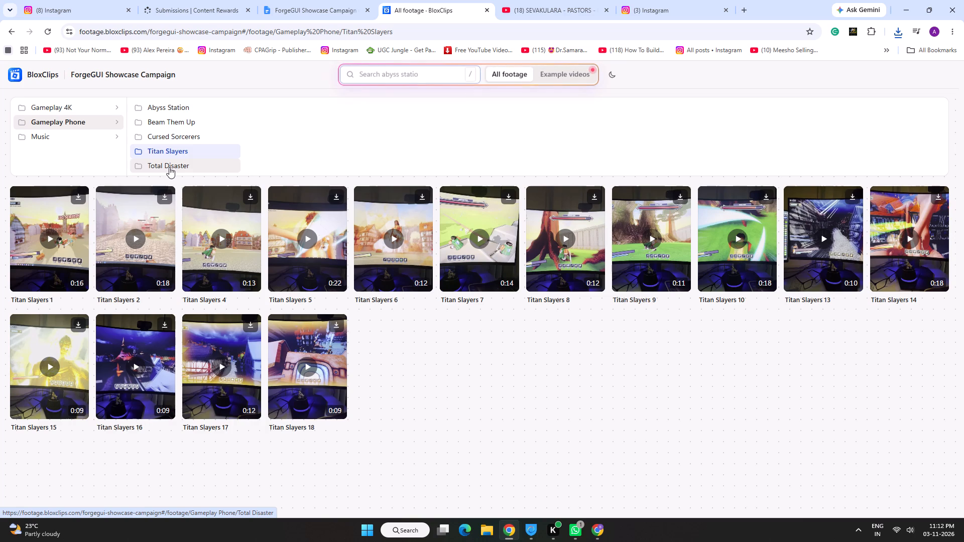
{"action": "left_click", "coordinate": [169, 167]}
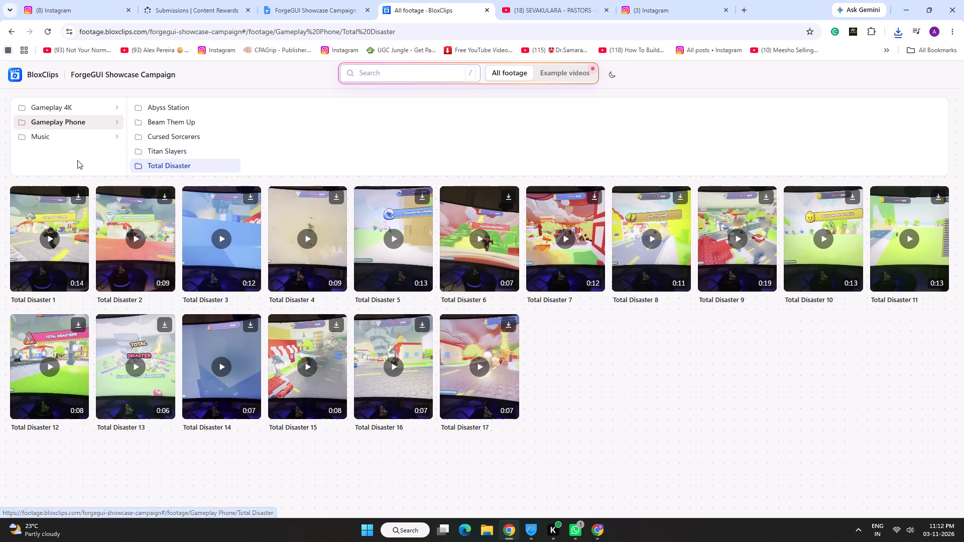
Look through the Music, Gameplay Phone and Gameplay 4K folders on BloxClips once more for usable tracks and clips.
{"action": "left_click", "coordinate": [62, 136]}
{"action": "left_click", "coordinate": [176, 109]}
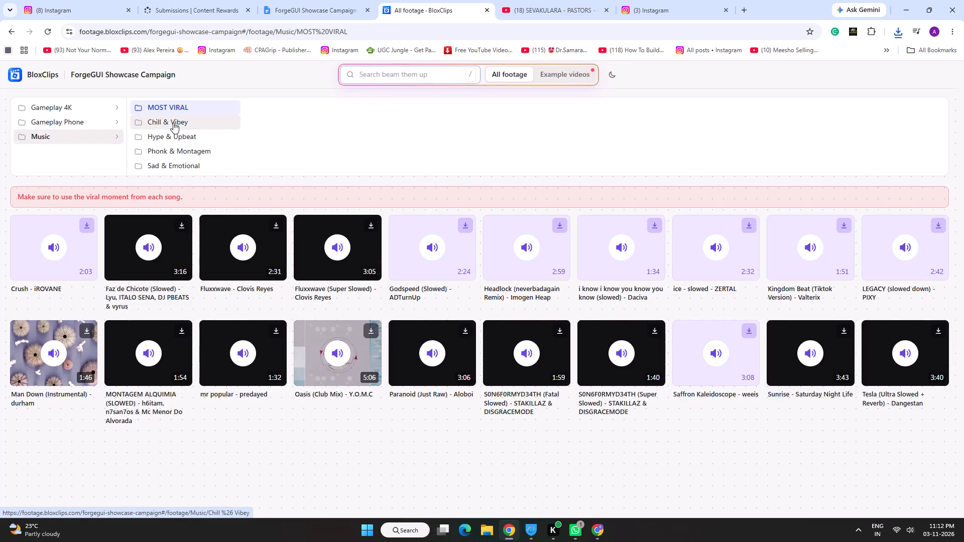
{"action": "left_click", "coordinate": [173, 122]}
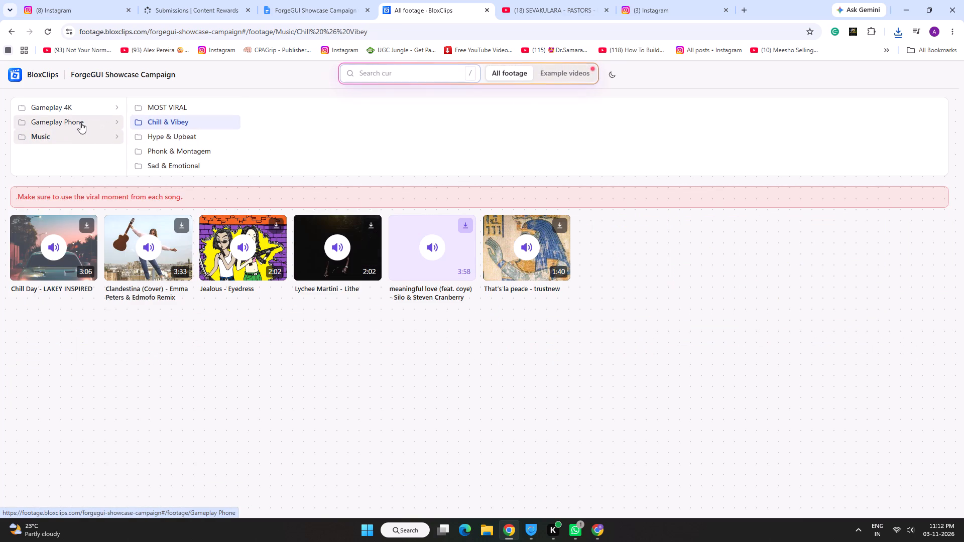
{"action": "left_click", "coordinate": [80, 122]}
{"action": "left_click", "coordinate": [162, 123]}
{"action": "left_click", "coordinate": [162, 137]}
{"action": "left_click", "coordinate": [162, 147]}
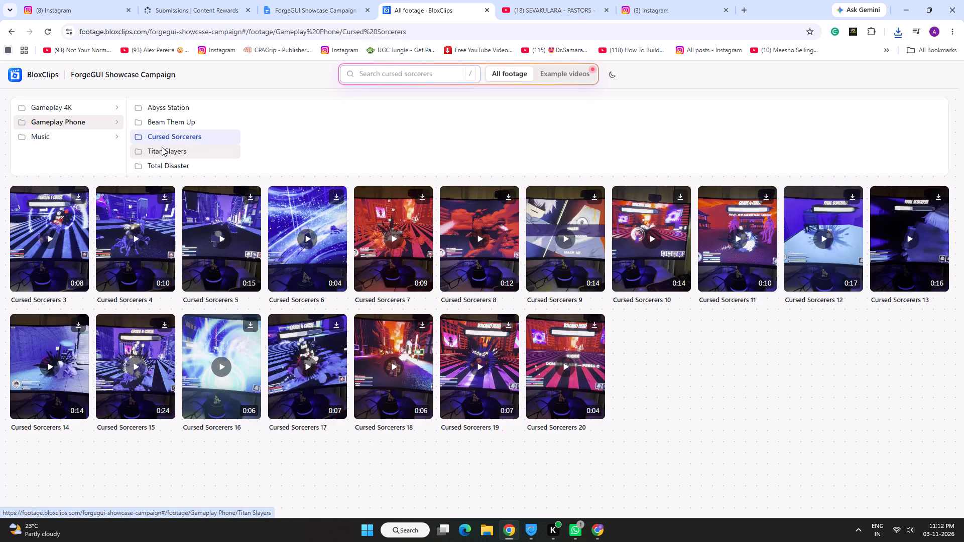
{"action": "left_click", "coordinate": [165, 163]}
{"action": "left_click", "coordinate": [167, 150]}
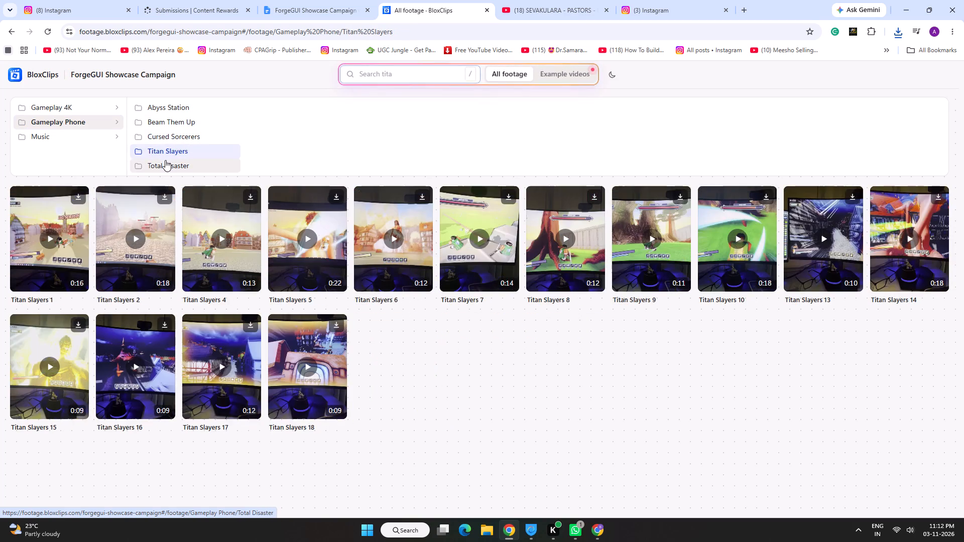
{"action": "left_click", "coordinate": [165, 160]}
{"action": "left_click", "coordinate": [74, 105]}
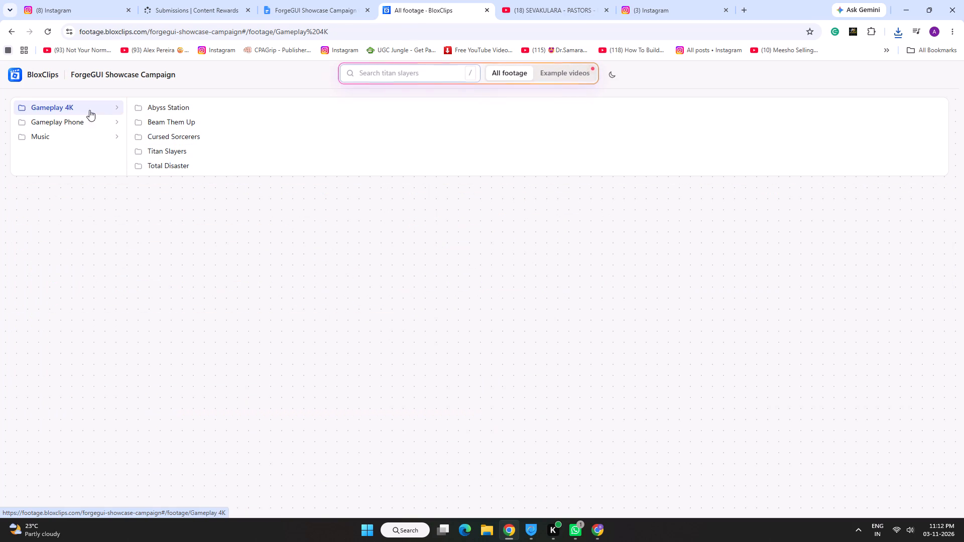
{"action": "left_click", "coordinate": [156, 169]}
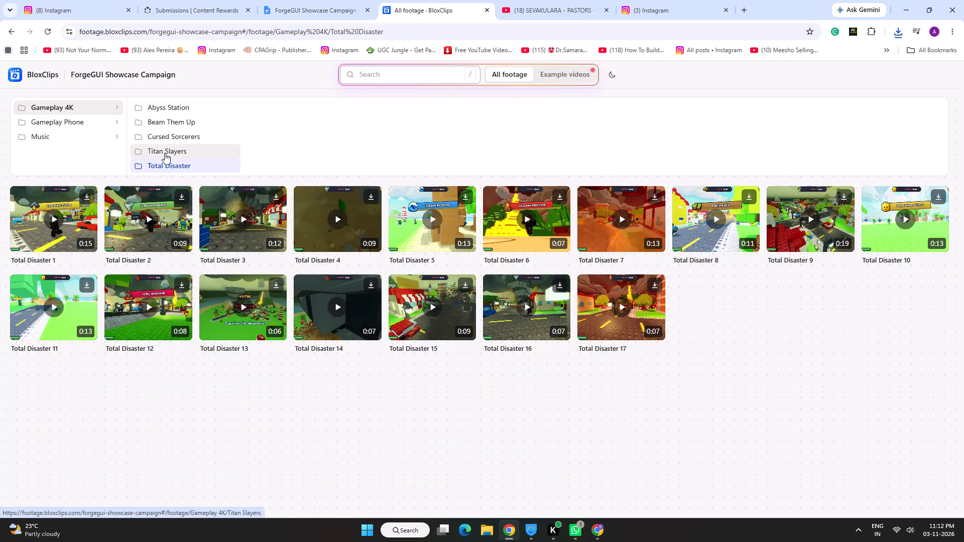
{"action": "left_click", "coordinate": [165, 153]}
{"action": "left_click", "coordinate": [90, 121]}
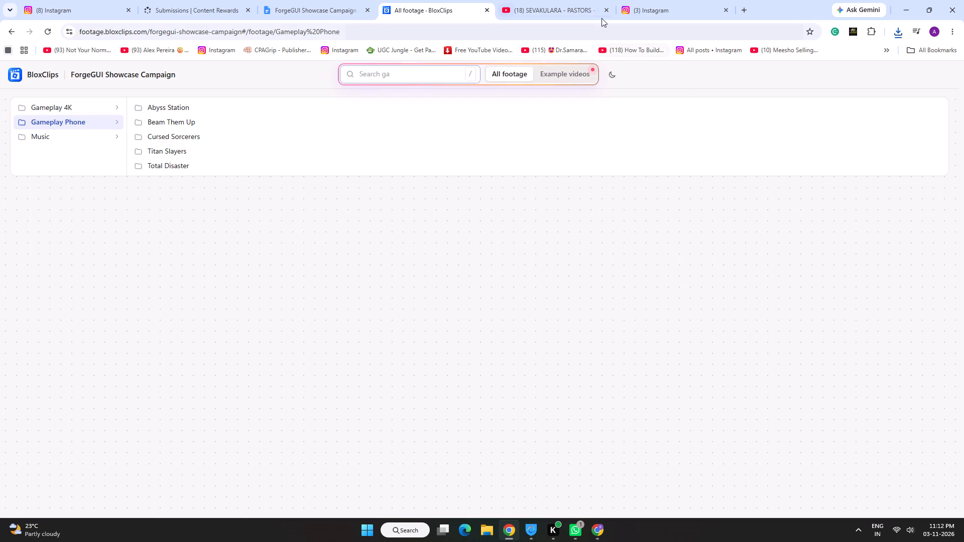
Switch to YouTube and open the Tesla Engine video from Telugu Experiments Vlogs in the recommendations.
{"action": "left_click", "coordinate": [586, 8]}
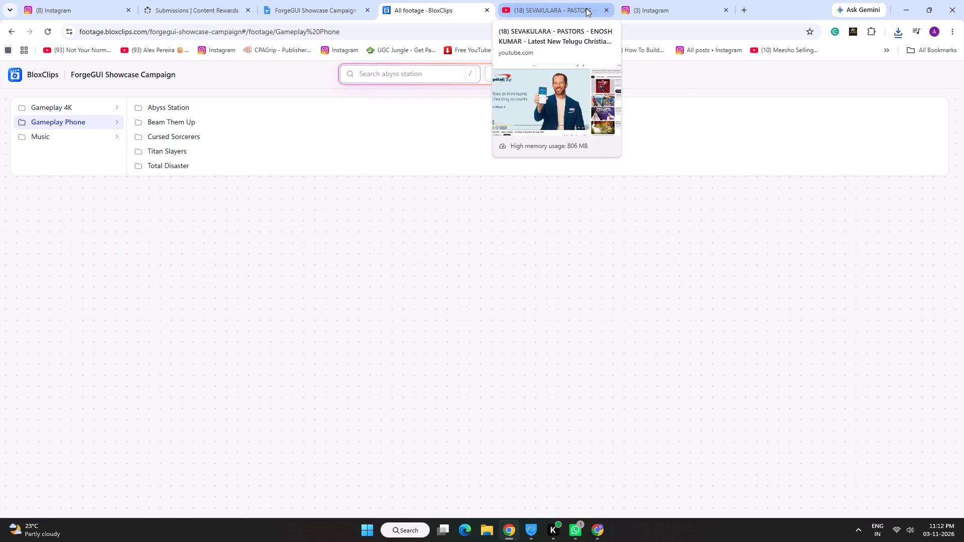
{"action": "left_click", "coordinate": [298, 372]}
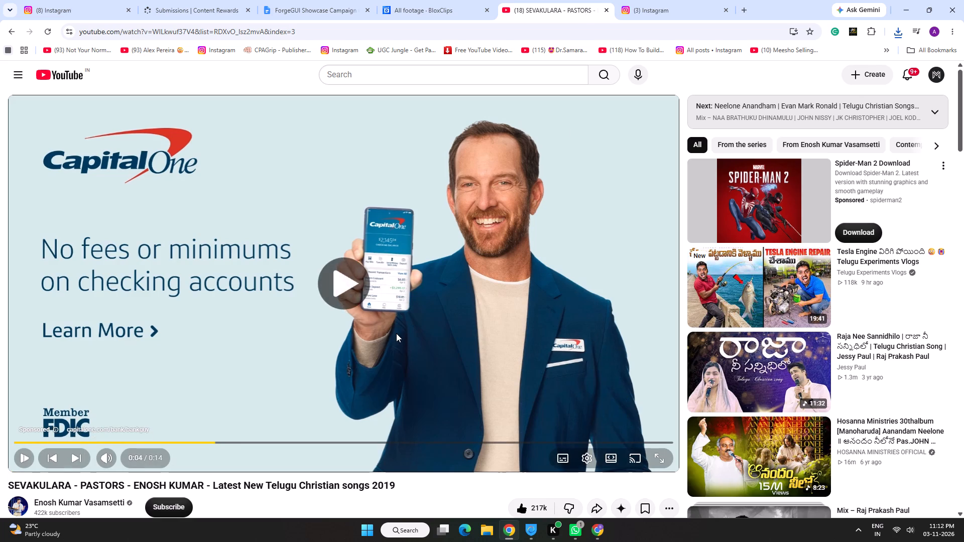
{"action": "left_click", "coordinate": [397, 333]}
{"action": "left_click", "coordinate": [743, 263]}
{"action": "left_click", "coordinate": [630, 0]}
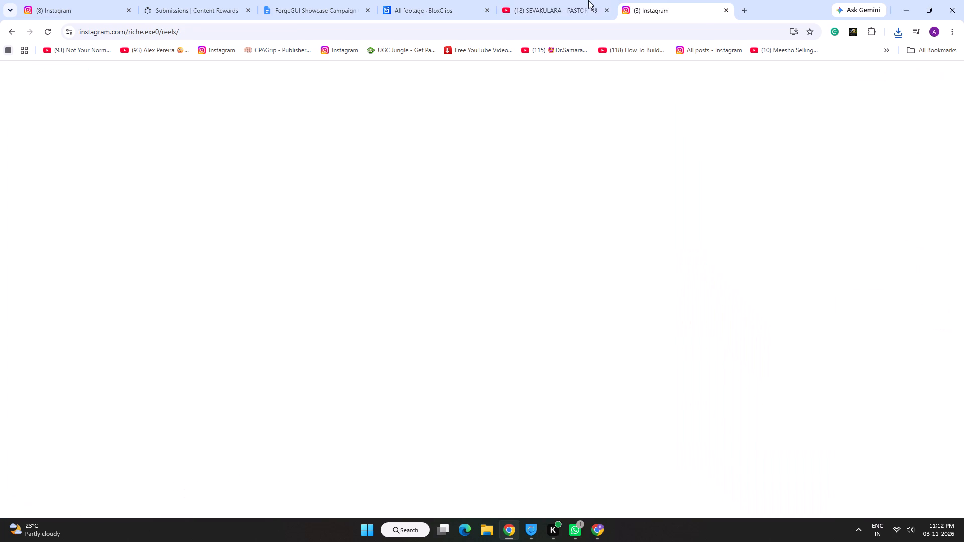
{"action": "left_click", "coordinate": [50, 33]}
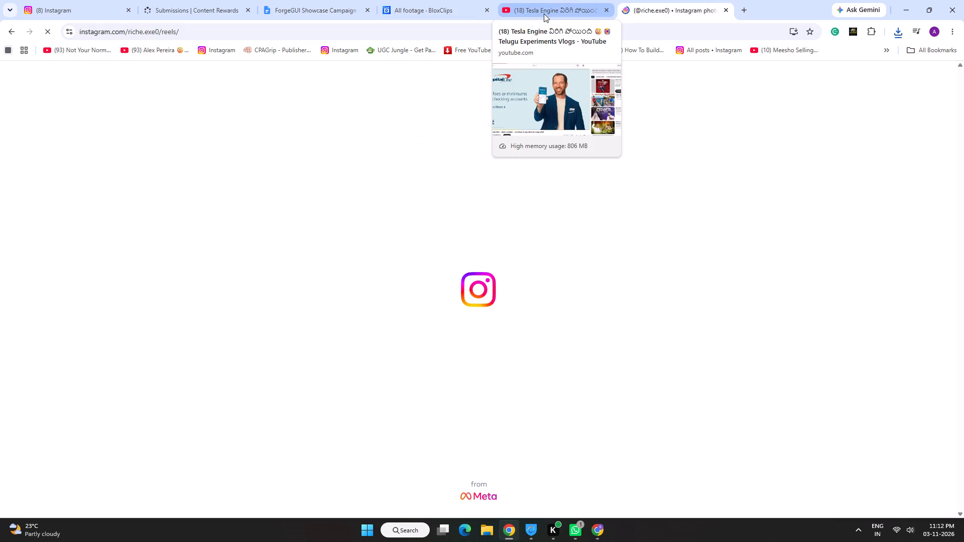
Pause the Tesla Engine video on YouTube and return to the BloxClips footage page.
{"action": "left_click", "coordinate": [544, 14]}
{"action": "left_click", "coordinate": [539, 180]}
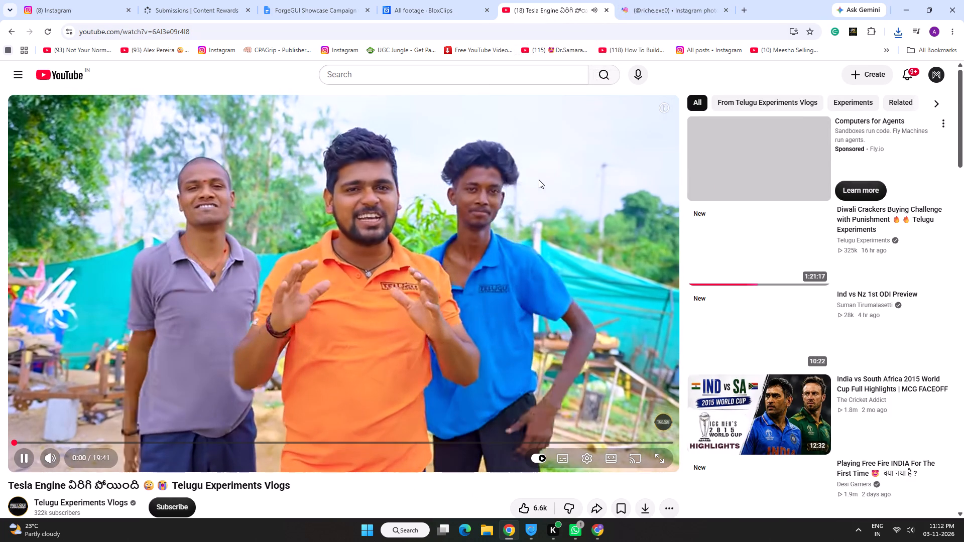
{"action": "left_click", "coordinate": [444, 0]}
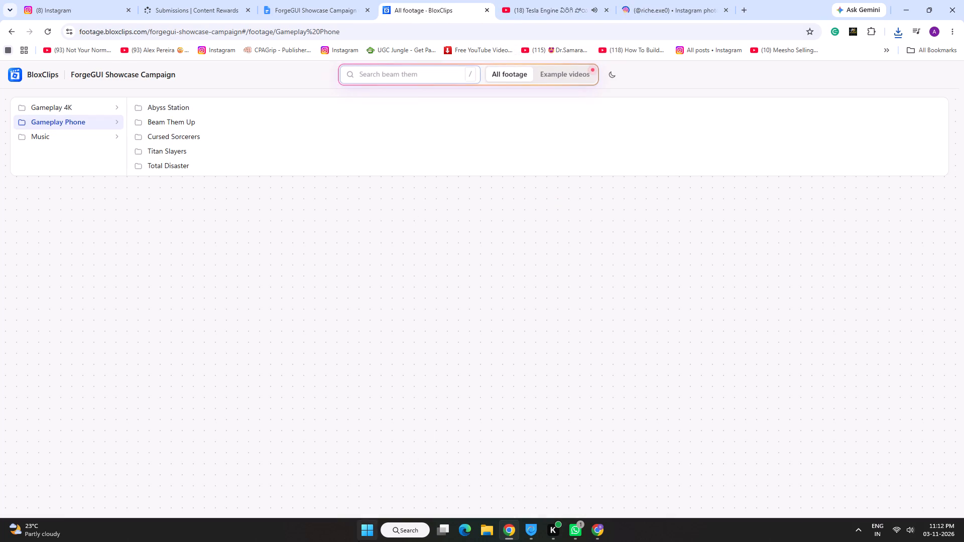
Launch the CapCut video editor.
{"action": "left_click", "coordinate": [358, 541]}
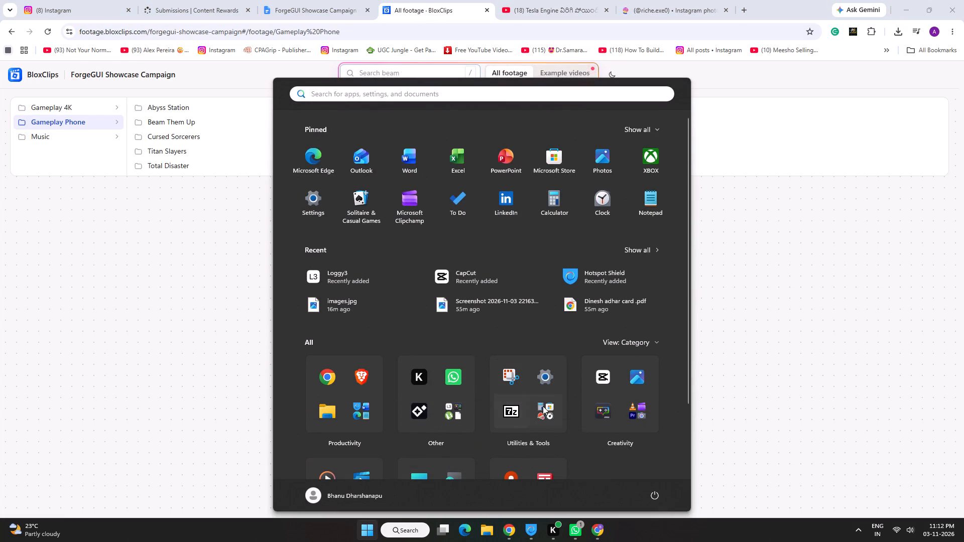
{"action": "left_click", "coordinate": [614, 373]}
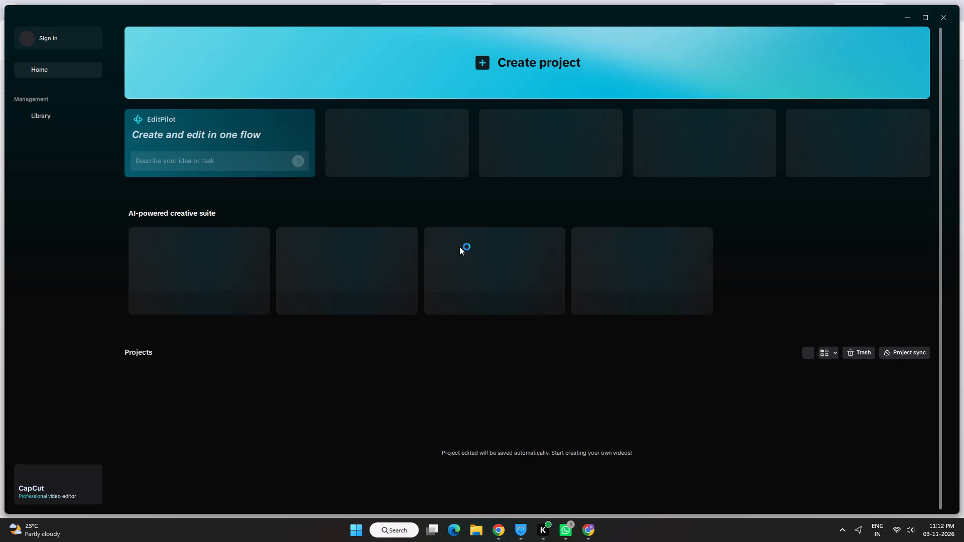
Open project 1101 in CapCut, skip relinking its missing media, and move the editor window clear of the player.
{"action": "left_click", "coordinate": [188, 400]}
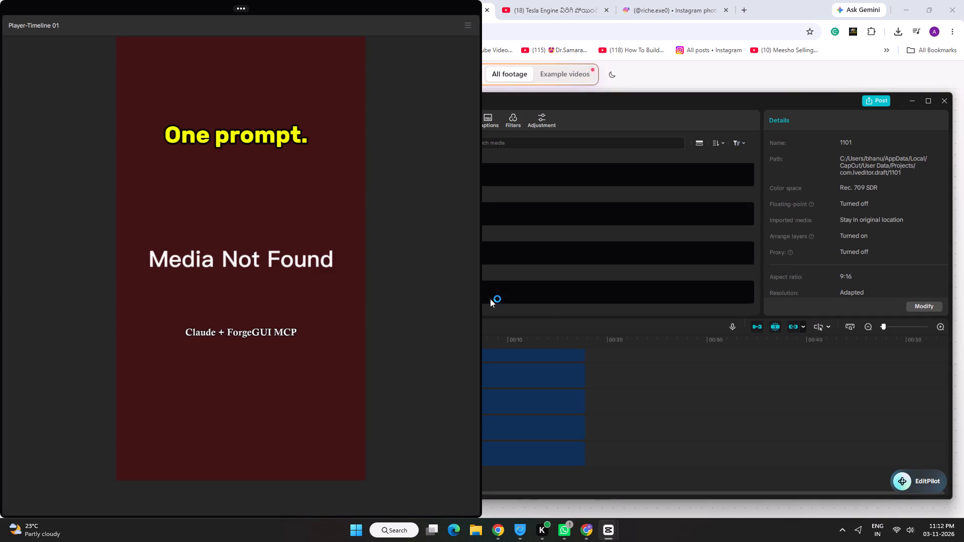
{"action": "left_click", "coordinate": [755, 389]}
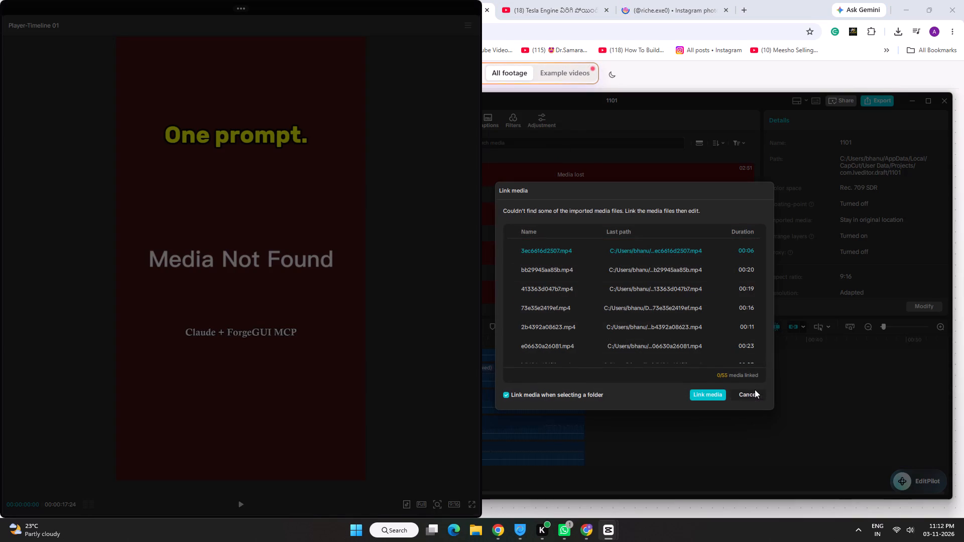
{"action": "left_click_drag", "start_coordinate": [577, 101], "coordinate": [765, 96]}
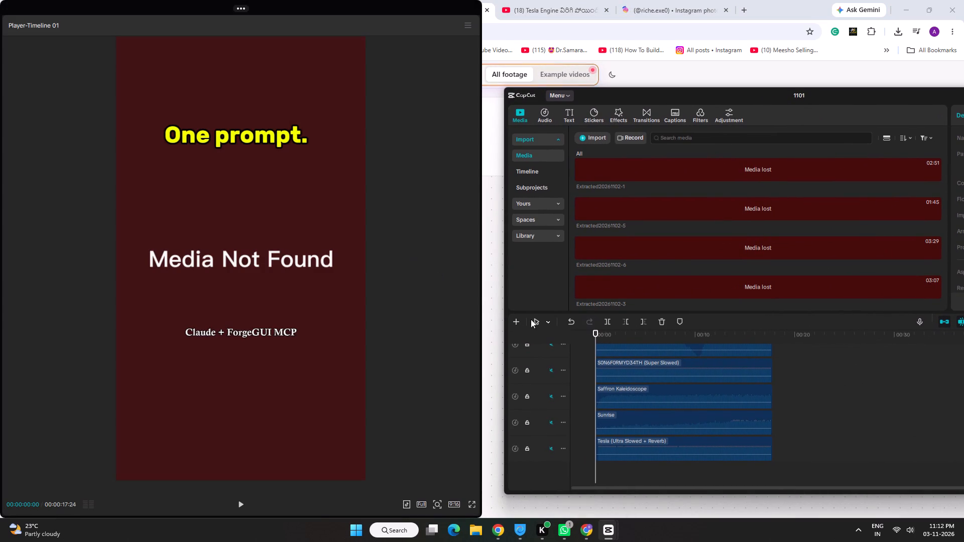
Import the downloaded gameplay clip 1373dc65eb1c.mp4 from the Downloads folder into the project media.
{"action": "scroll", "coordinate": [643, 401], "scroll_direction": "up", "scroll_amount": 13}
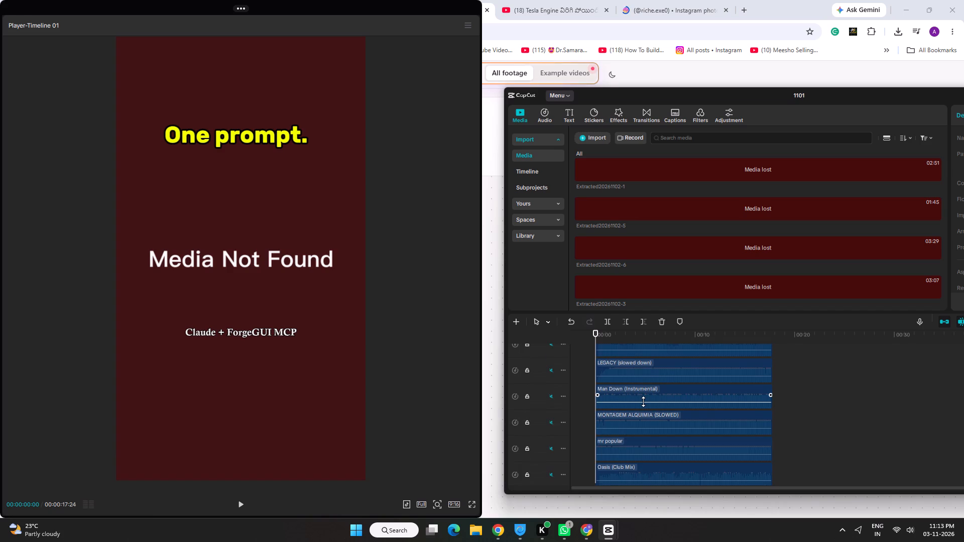
{"action": "scroll", "coordinate": [643, 401], "scroll_direction": "up", "scroll_amount": 9}
{"action": "scroll", "coordinate": [643, 401], "scroll_direction": "down", "scroll_amount": 20}
{"action": "scroll", "coordinate": [643, 401], "scroll_direction": "down", "scroll_amount": 5}
{"action": "scroll", "coordinate": [643, 401], "scroll_direction": "up", "scroll_amount": 6}
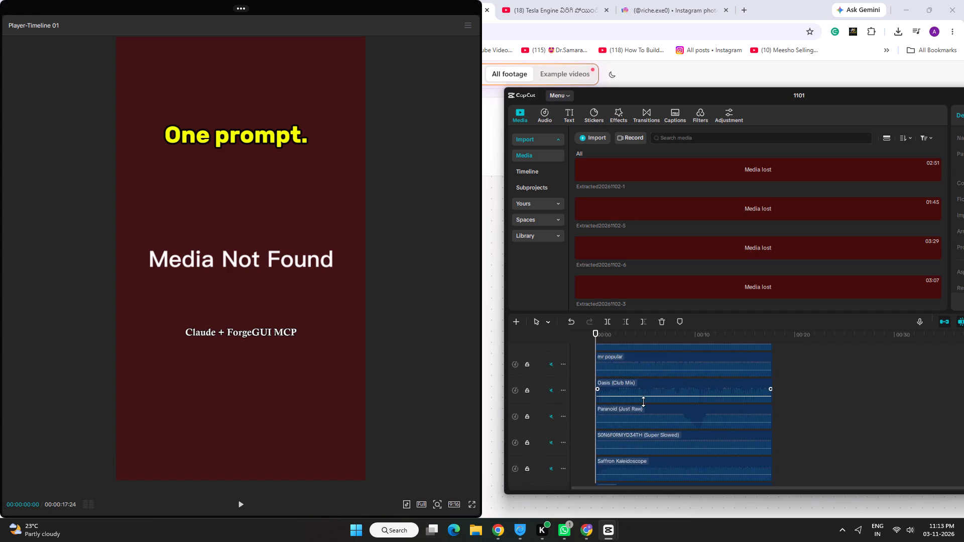
{"action": "scroll", "coordinate": [643, 401], "scroll_direction": "up", "scroll_amount": 20}
{"action": "scroll", "coordinate": [643, 401], "scroll_direction": "up", "scroll_amount": 10}
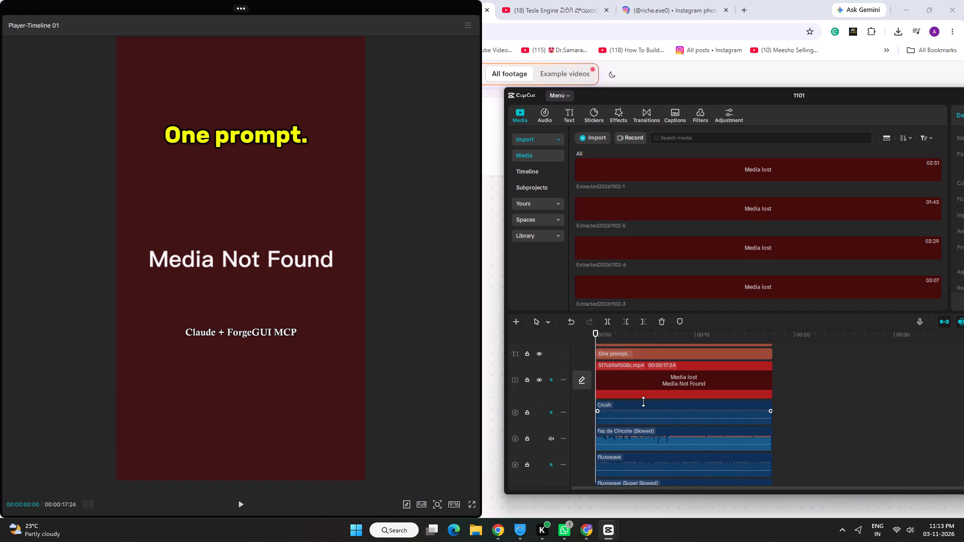
{"action": "left_click", "coordinate": [597, 137]}
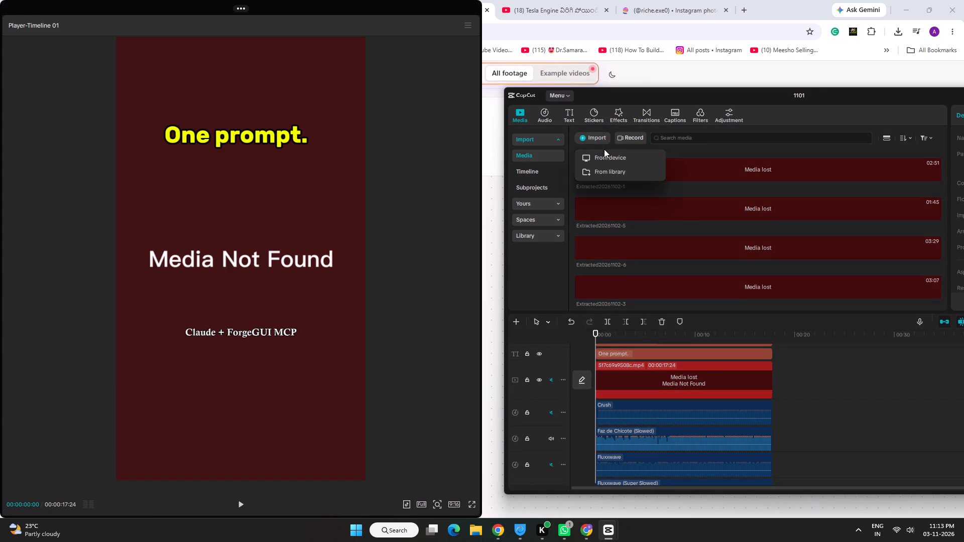
{"action": "left_click", "coordinate": [606, 157]}
{"action": "double_click", "coordinate": [604, 202]}
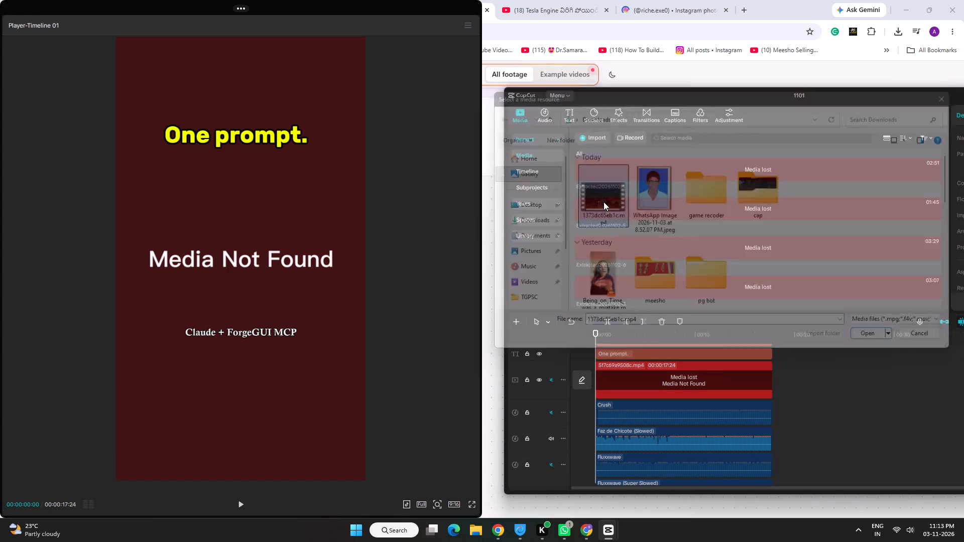
Shorten the missing clip on the main track to about 10 seconds and replace it with 1373dc65eb1c.mp4, keeping the original video effect.
{"action": "left_click_drag", "start_coordinate": [682, 285], "coordinate": [618, 389]}
{"action": "left_click", "coordinate": [719, 386]}
{"action": "left_click_drag", "start_coordinate": [773, 392], "coordinate": [704, 393]}
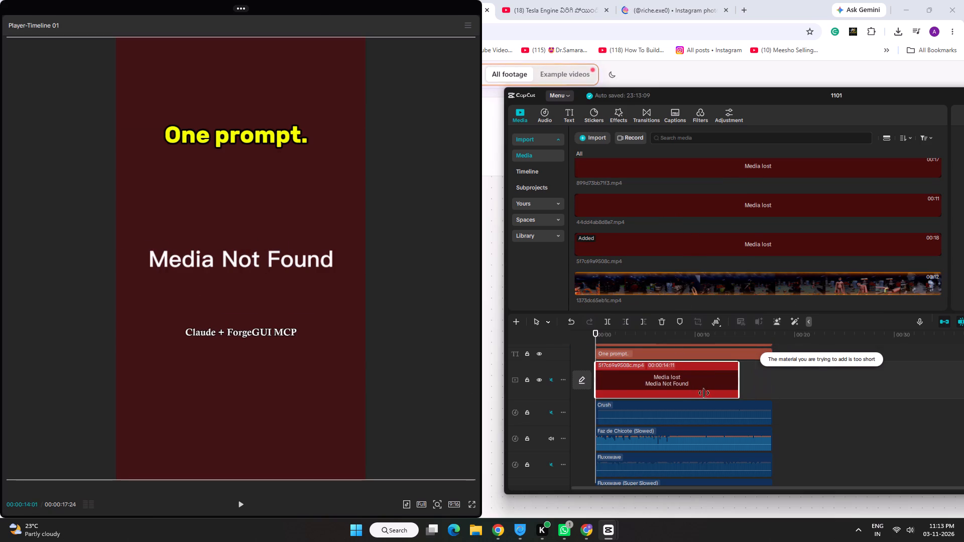
{"action": "left_click_drag", "start_coordinate": [704, 393], "coordinate": [695, 393]}
{"action": "left_click_drag", "start_coordinate": [746, 280], "coordinate": [658, 366]}
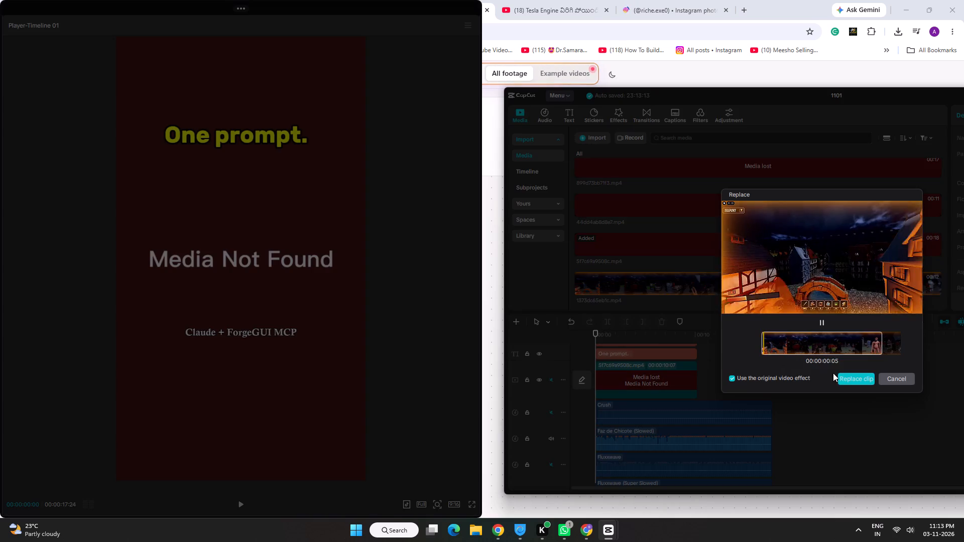
{"action": "left_click_drag", "start_coordinate": [849, 378], "coordinate": [845, 380]}
Extend the replaced gameplay clip on the main track to its full length of 00:00:11:24.
{"action": "left_click", "coordinate": [671, 375]}
{"action": "left_click", "coordinate": [682, 376]}
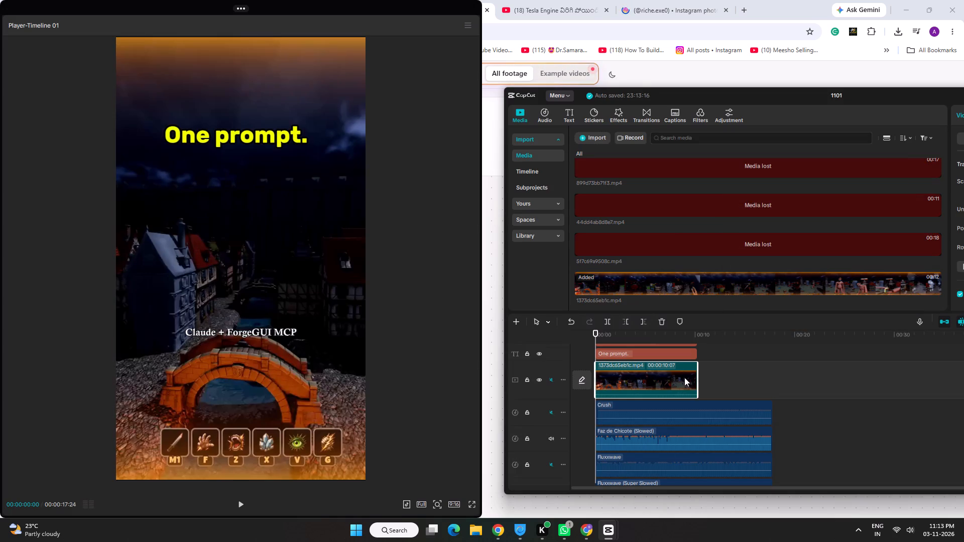
{"action": "left_click_drag", "start_coordinate": [698, 394], "coordinate": [756, 389]}
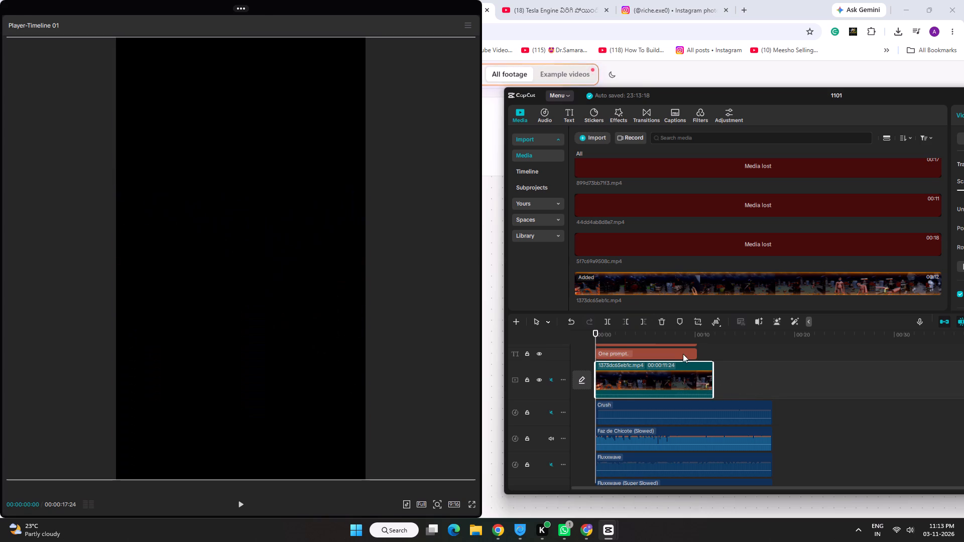
{"action": "left_click_drag", "start_coordinate": [704, 351], "coordinate": [682, 339]}
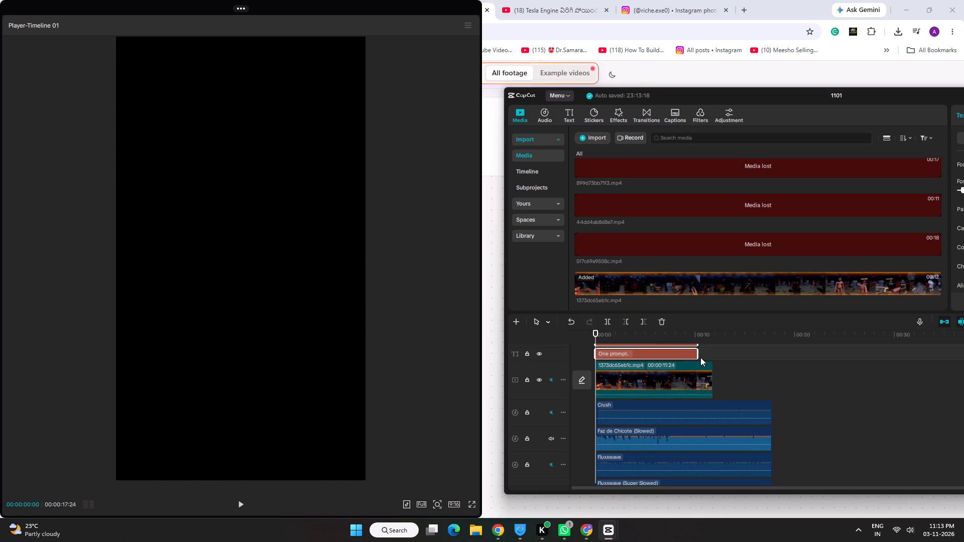
{"action": "left_click", "coordinate": [700, 357]}
{"action": "left_click", "coordinate": [706, 353]}
{"action": "left_click_drag", "start_coordinate": [706, 353], "coordinate": [677, 353]}
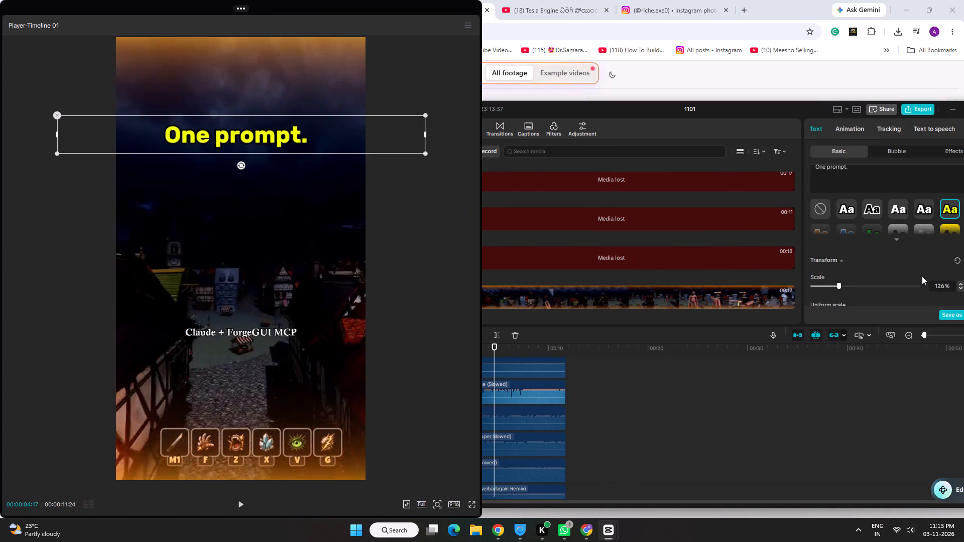
{"action": "left_click", "coordinate": [905, 243]}
{"action": "left_click", "coordinate": [941, 260]}
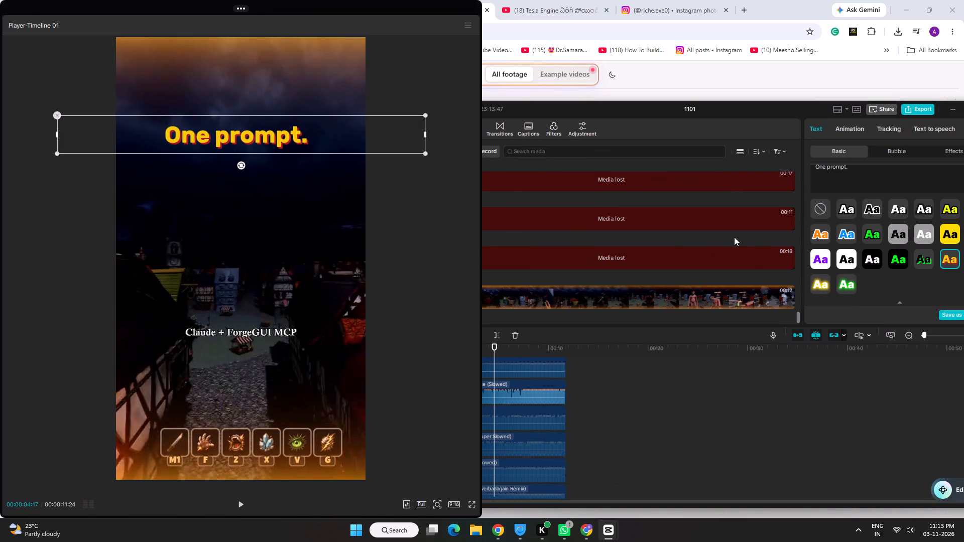
Play the rest of the video to check the restyled caption and the soundtrack up to the end.
{"action": "left_click_drag", "start_coordinate": [604, 108], "coordinate": [639, 105]}
{"action": "key", "text": "space"}
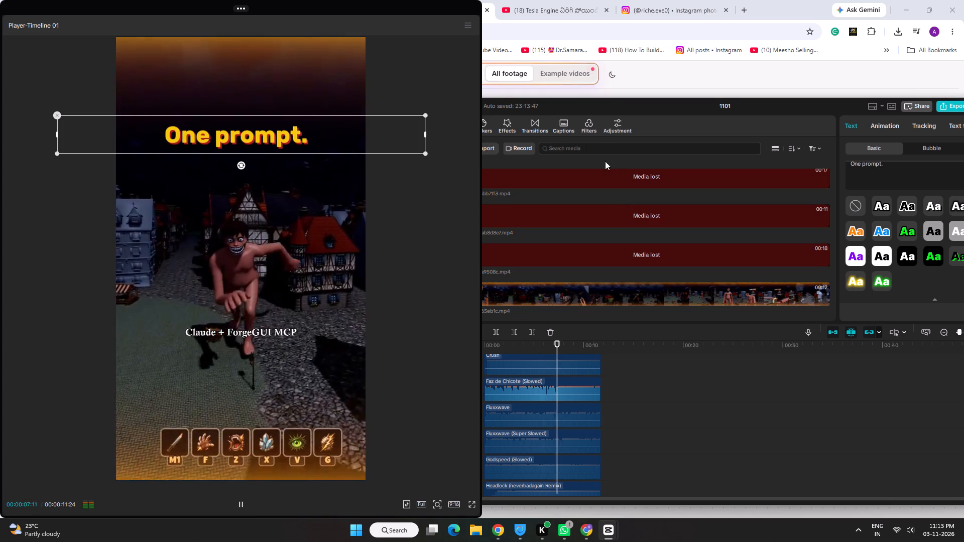
{"action": "left_click_drag", "start_coordinate": [548, 109], "coordinate": [609, 106]}
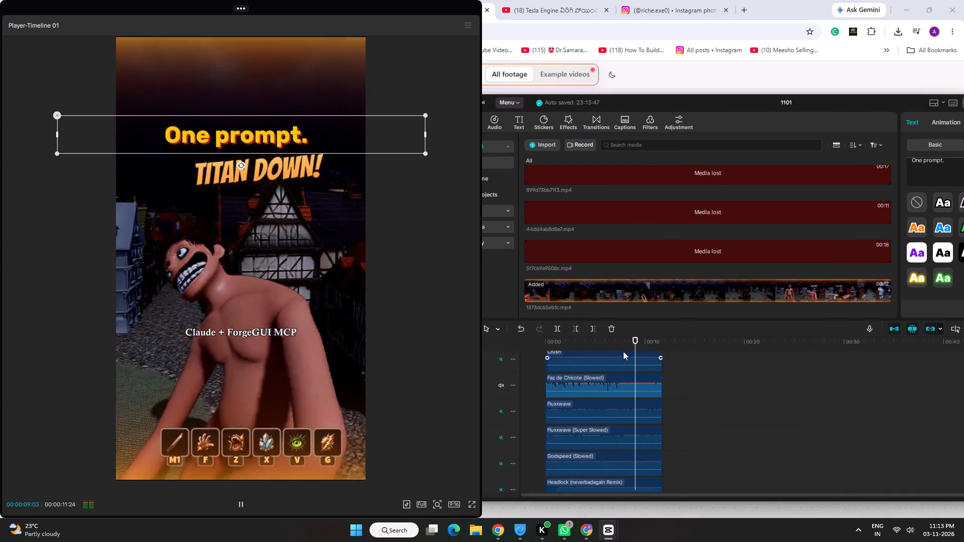
{"action": "key", "text": "space"}
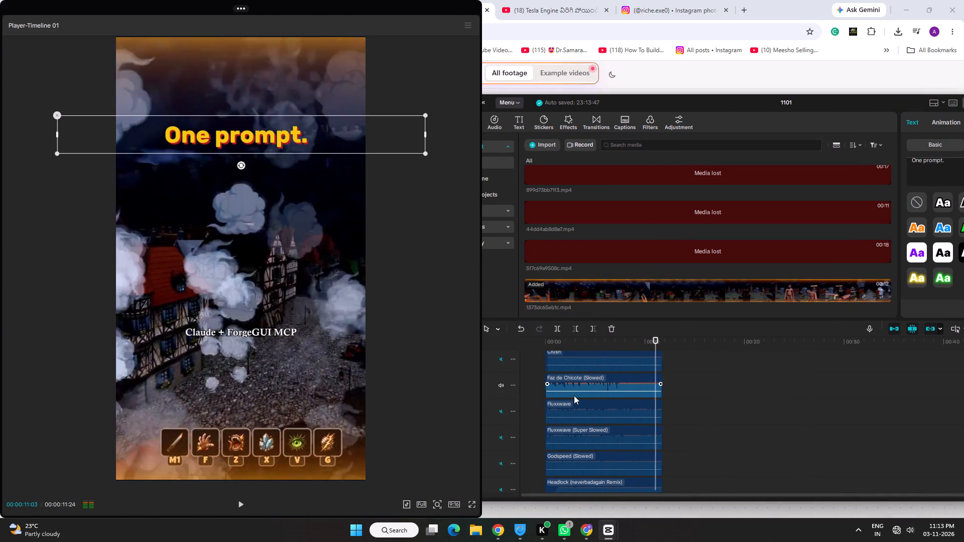
Return the playhead to 00:00:00:00 and export the finished video as 1101(51), a 1080P HEVC mp4 at 30fps.
{"action": "scroll", "coordinate": [574, 395], "scroll_direction": "up", "scroll_amount": 2}
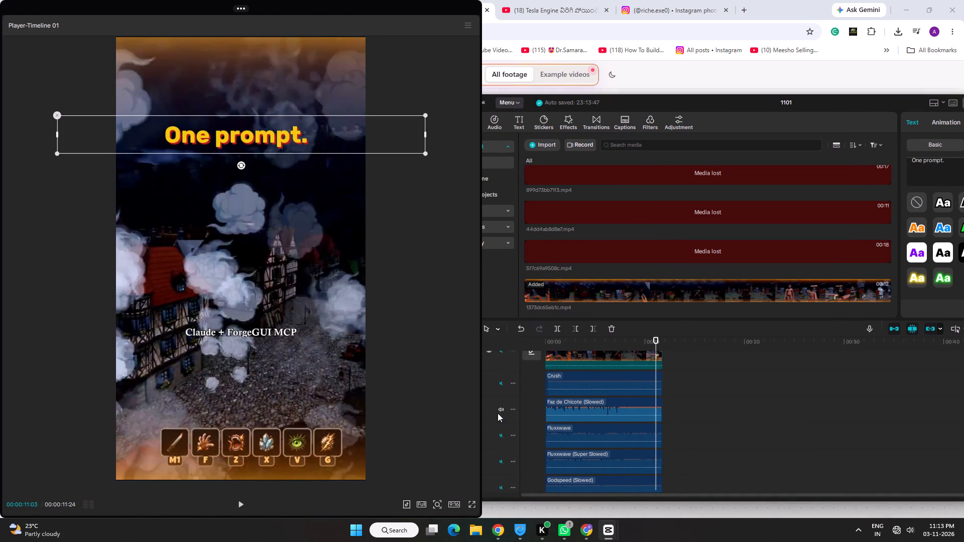
{"action": "left_click_drag", "start_coordinate": [589, 339], "coordinate": [533, 349]}
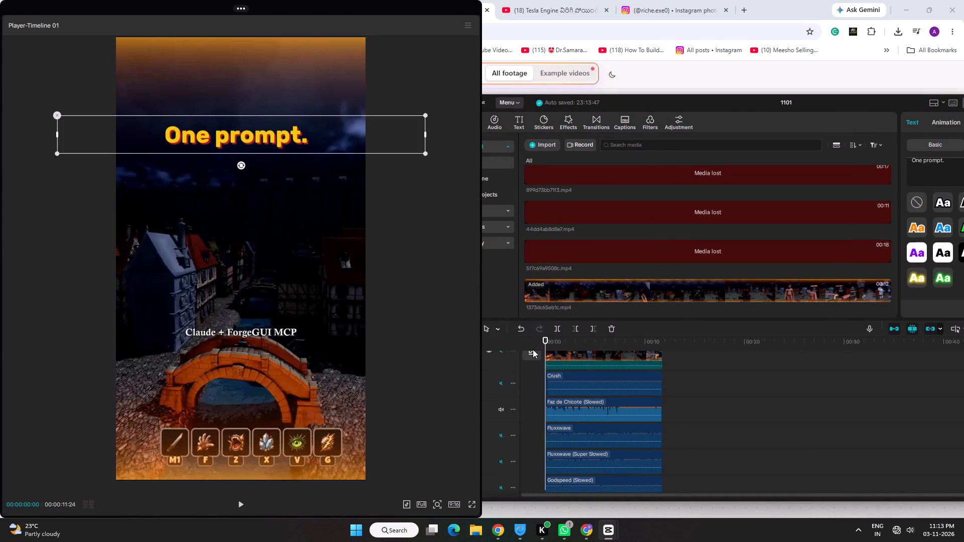
{"action": "key", "text": "ctrl+e"}
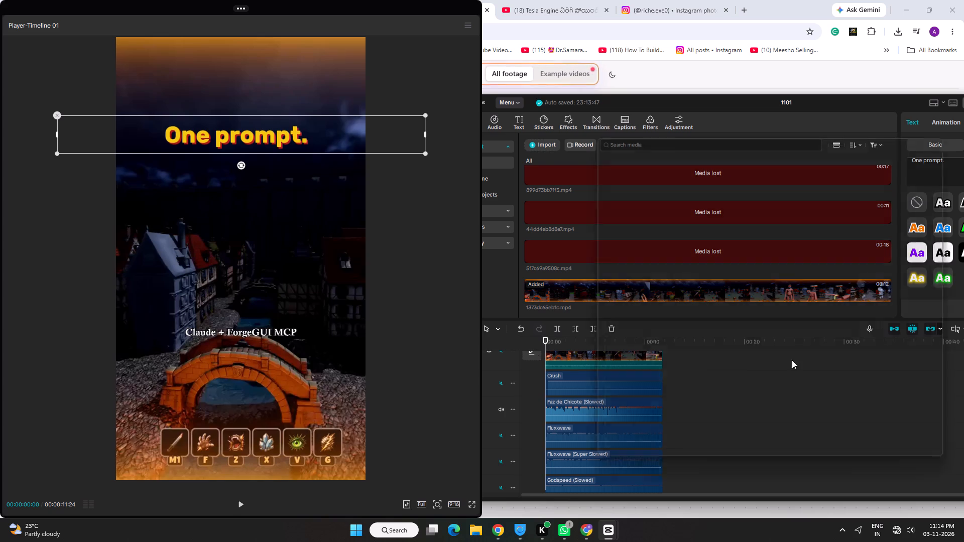
{"action": "left_click", "coordinate": [881, 453]}
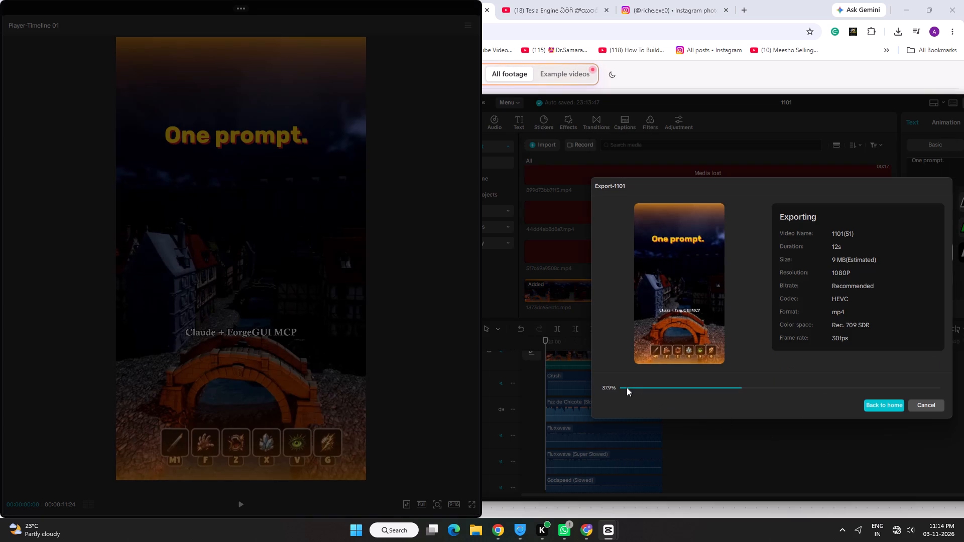
Copy the exported 1101(51).mp4 from the output folder into the cap folder in Downloads using File Explorer.
{"action": "left_click", "coordinate": [620, 442]}
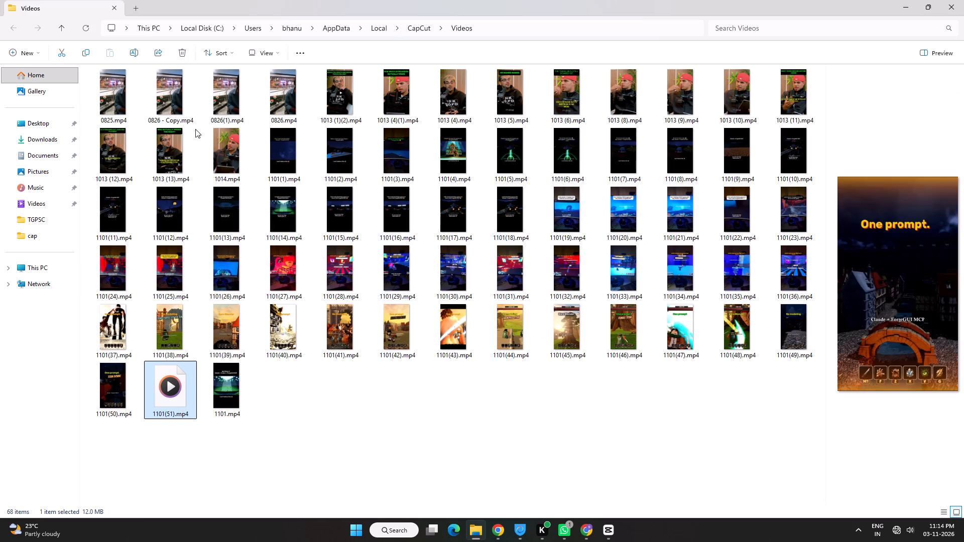
{"action": "left_click", "coordinate": [86, 53]}
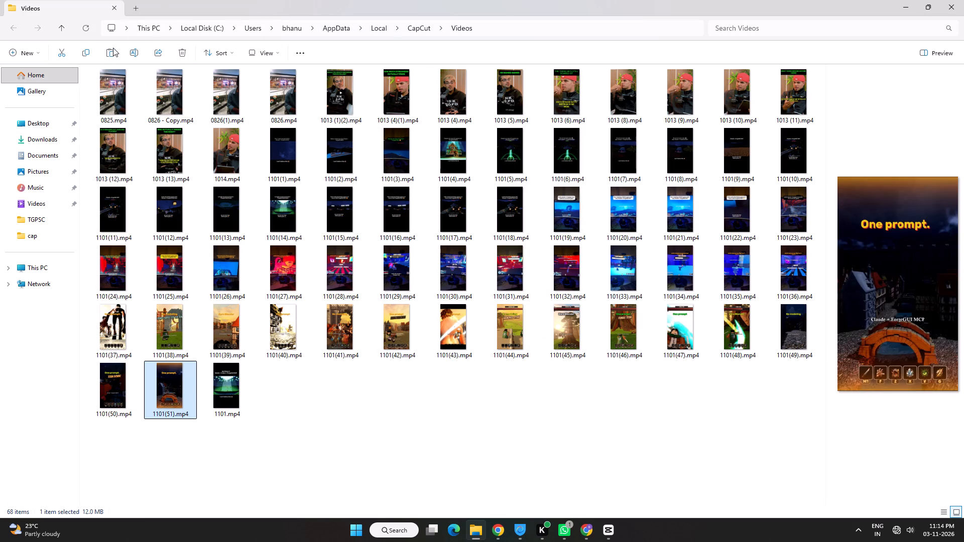
{"action": "left_click", "coordinate": [141, 13]}
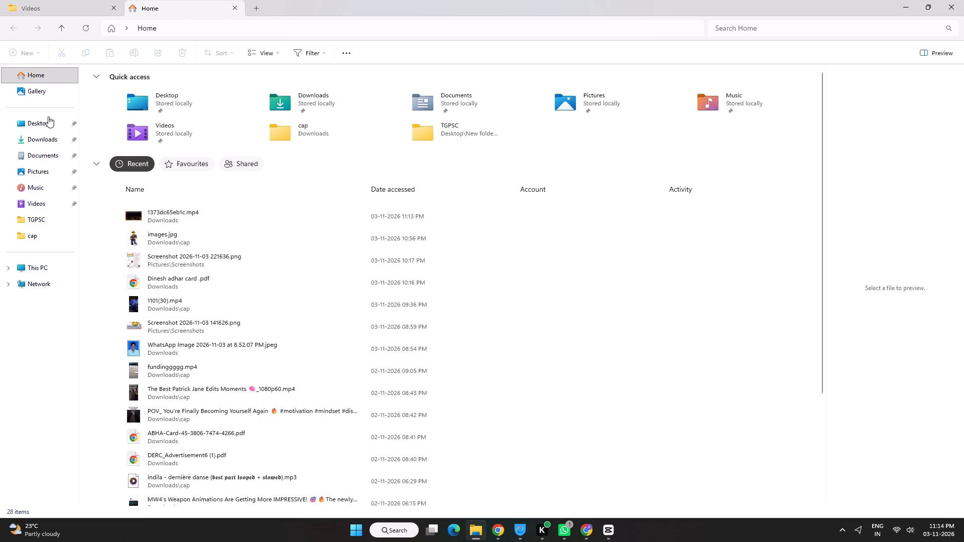
{"action": "left_click", "coordinate": [48, 138]}
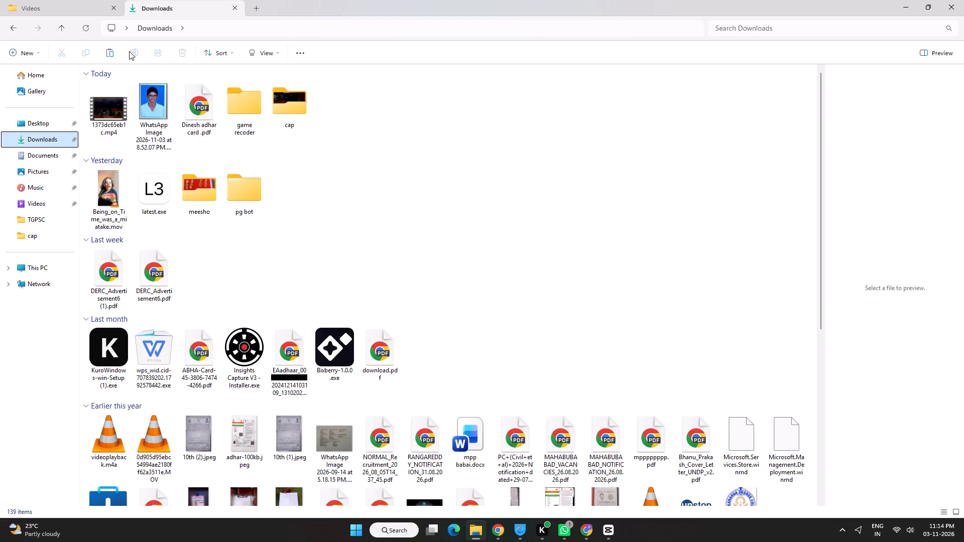
{"action": "double_click", "coordinate": [290, 105]}
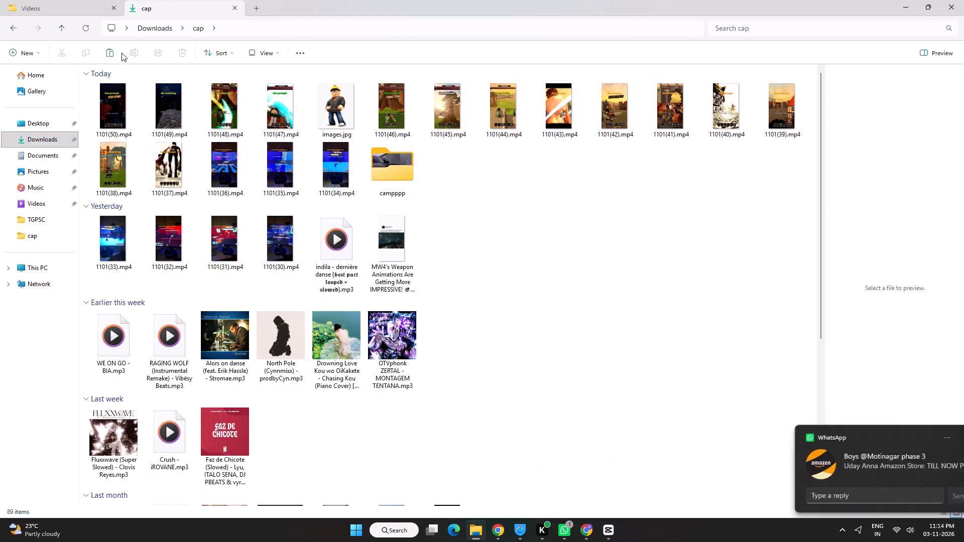
{"action": "left_click", "coordinate": [107, 52]}
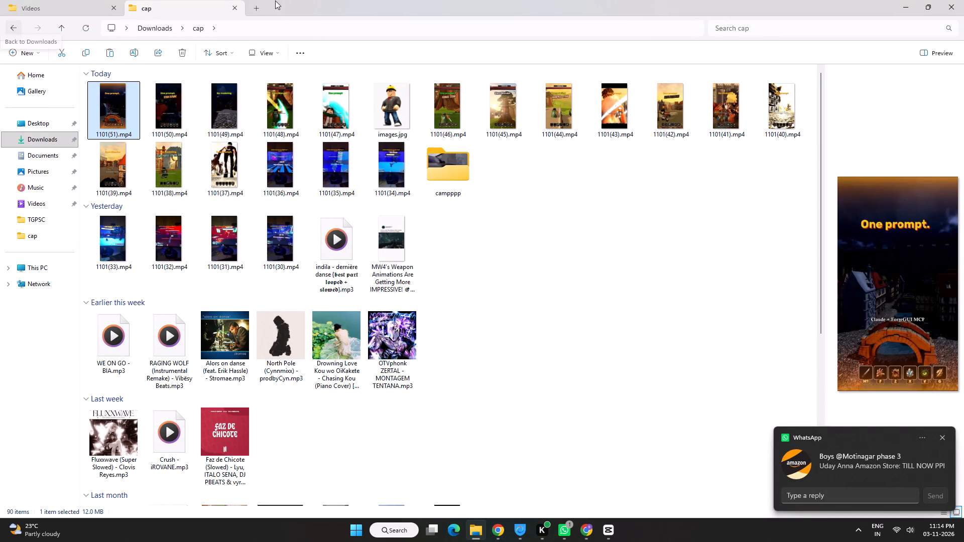
{"action": "left_click", "coordinate": [963, 0]}
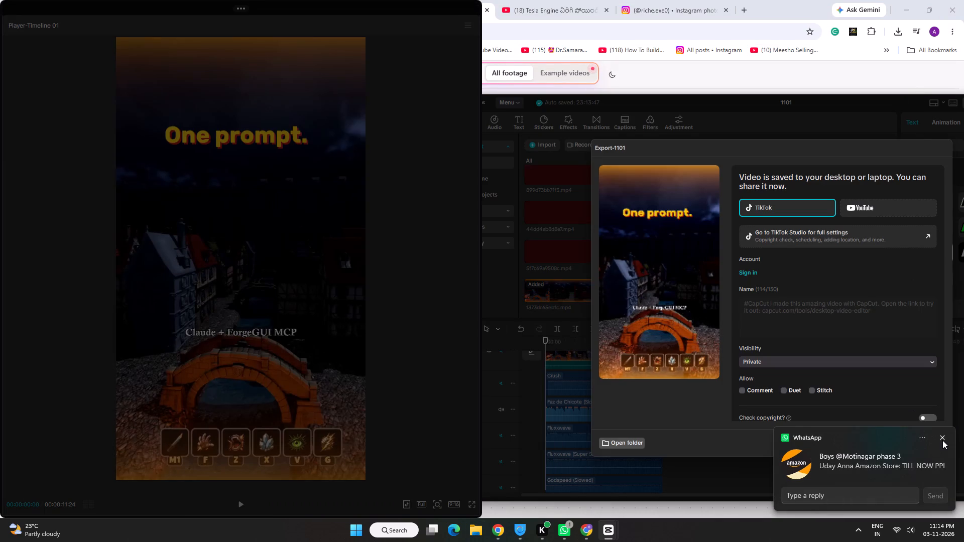
Dismiss the message notification and the export summary, and close the 1101 project editor.
{"action": "left_click", "coordinate": [943, 439]}
{"action": "left_click", "coordinate": [926, 441]}
{"action": "left_click_drag", "start_coordinate": [852, 98], "coordinate": [703, 118]}
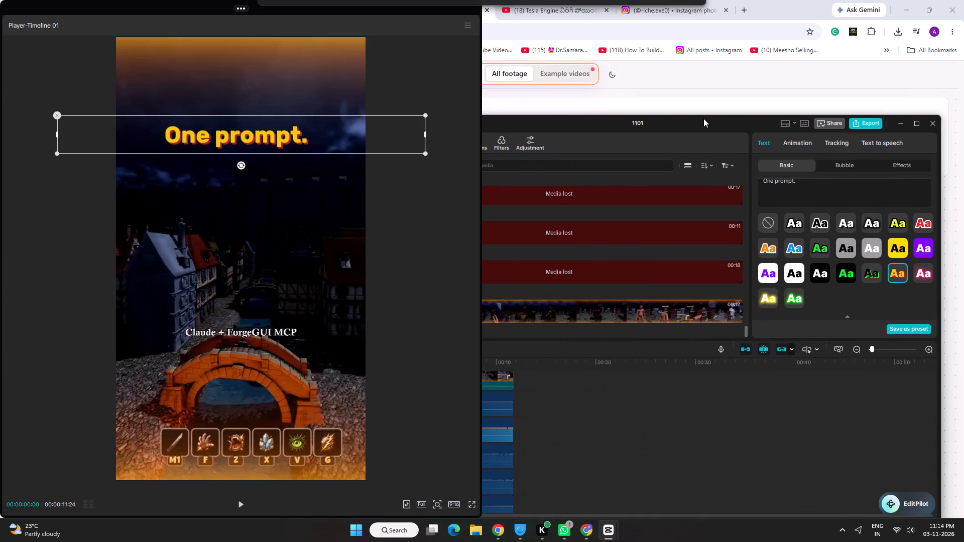
{"action": "left_click", "coordinate": [937, 124]}
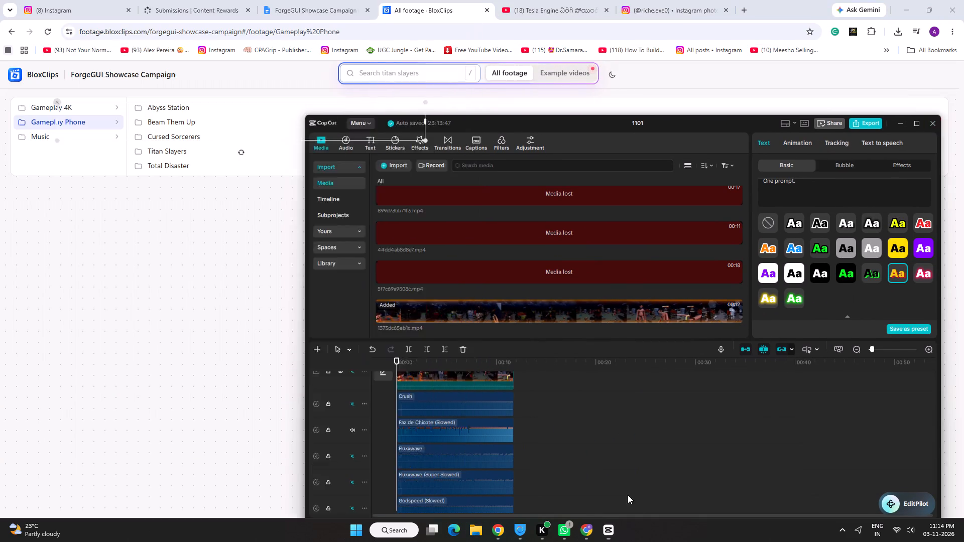
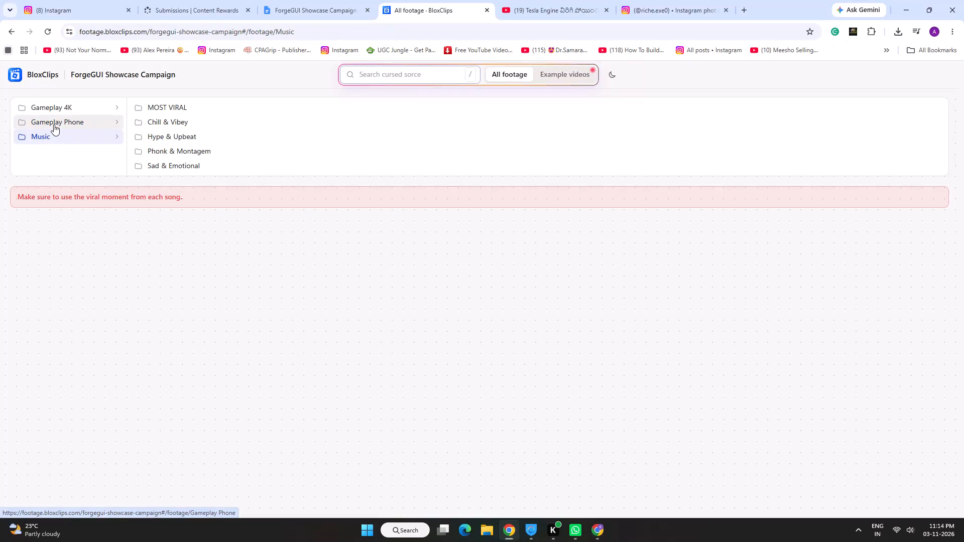
Browse the Gameplay 4K footage folders, including Beam Them Up, Titan Slayers and Total Disaster, and switch to the Gameplay Phone footage.
{"action": "left_click", "coordinate": [54, 124]}
{"action": "left_click", "coordinate": [87, 102]}
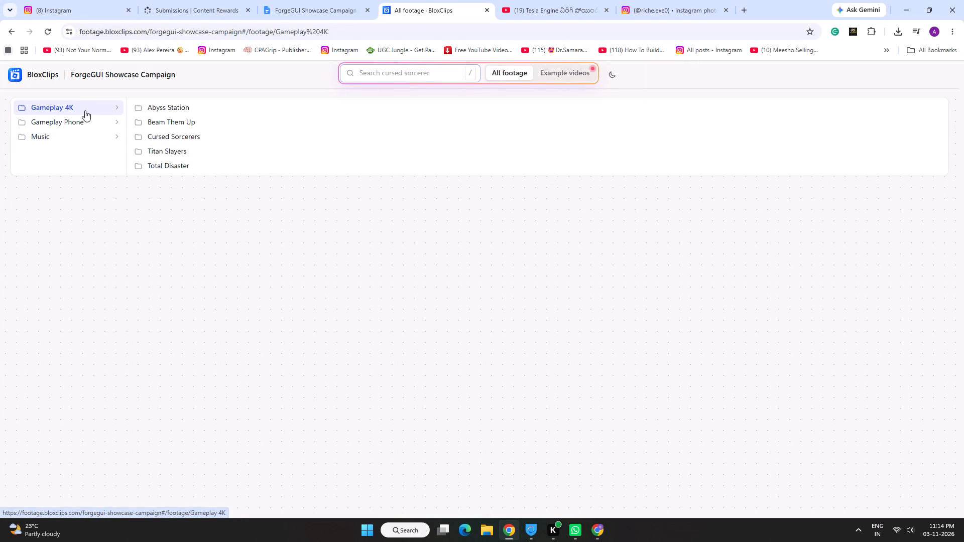
{"action": "left_click", "coordinate": [159, 110]}
{"action": "left_click", "coordinate": [159, 122]}
{"action": "left_click", "coordinate": [157, 139]}
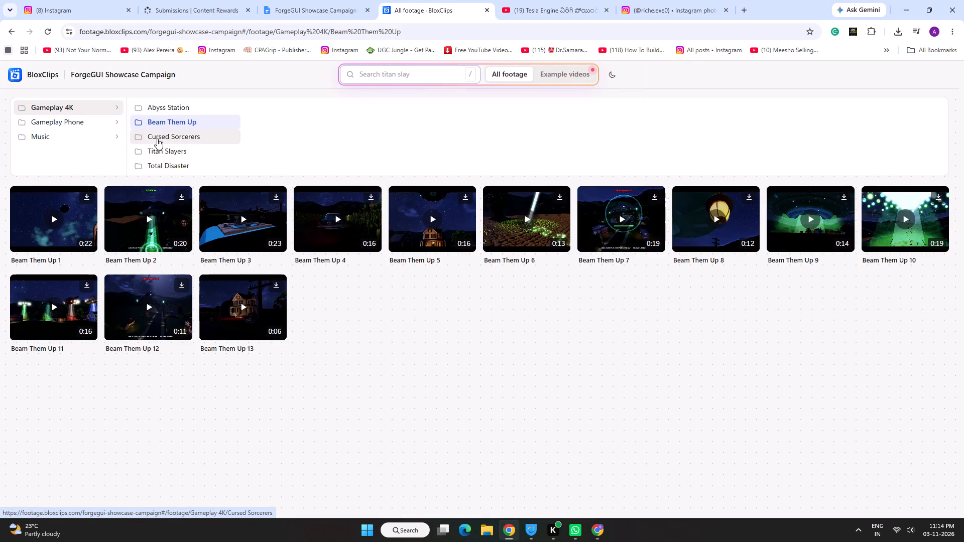
{"action": "left_click", "coordinate": [158, 149]}
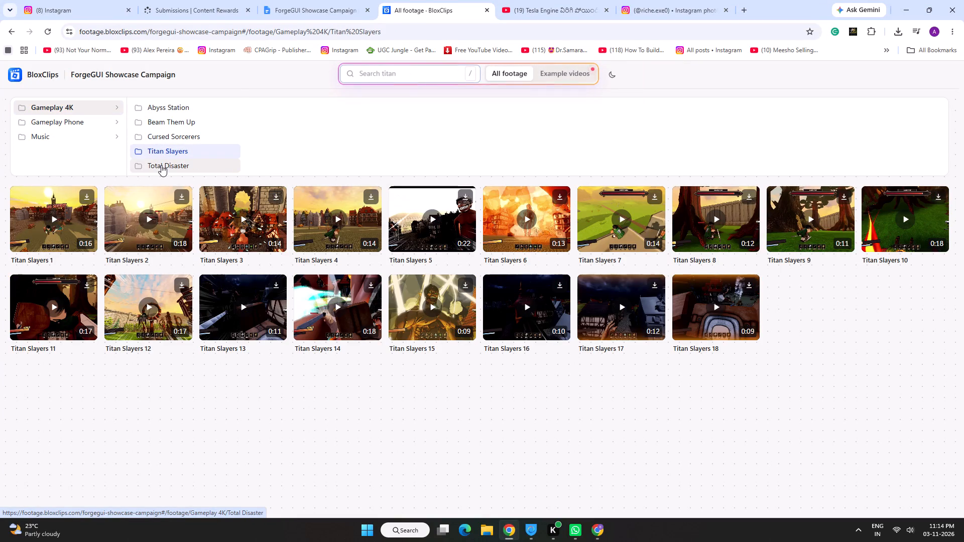
{"action": "left_click", "coordinate": [161, 165]}
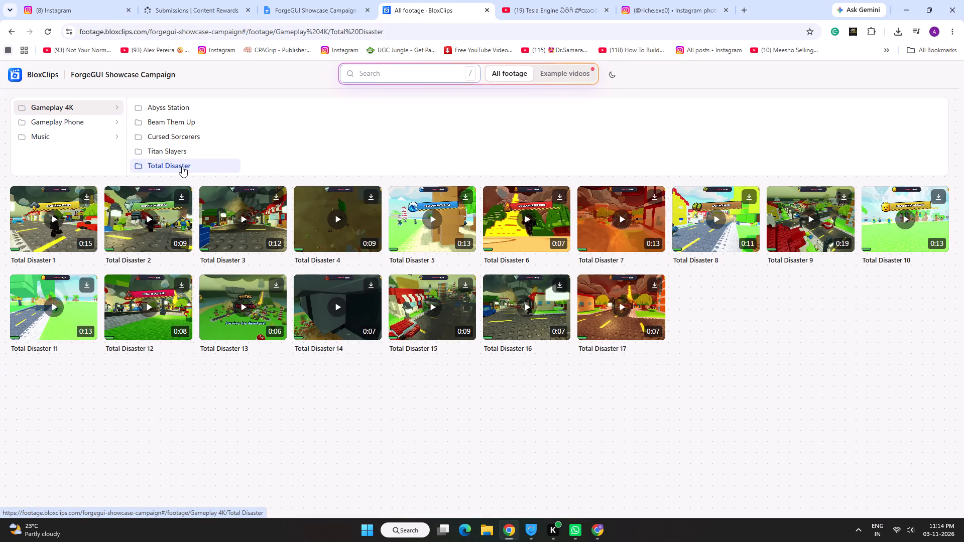
{"action": "left_click", "coordinate": [178, 151]}
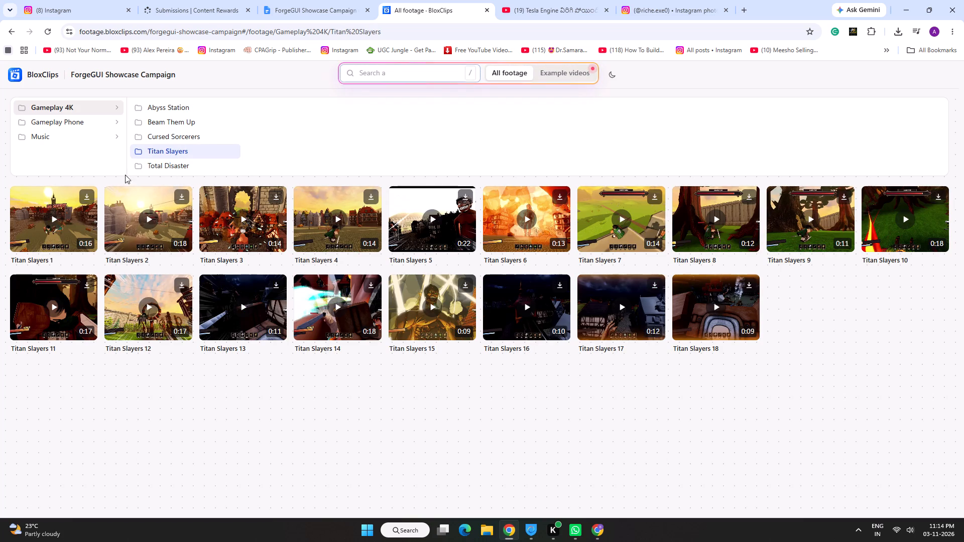
{"action": "left_click", "coordinate": [158, 165]}
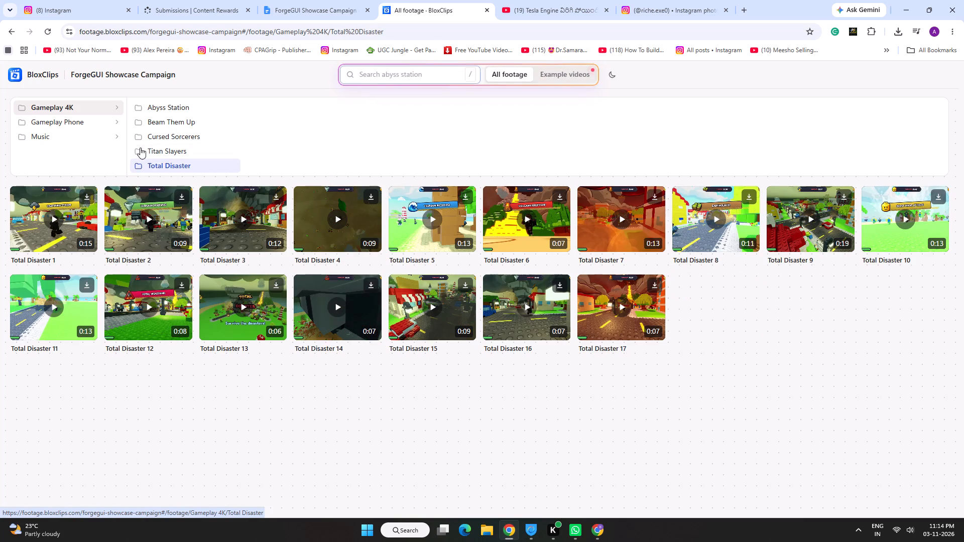
{"action": "left_click", "coordinate": [79, 124]}
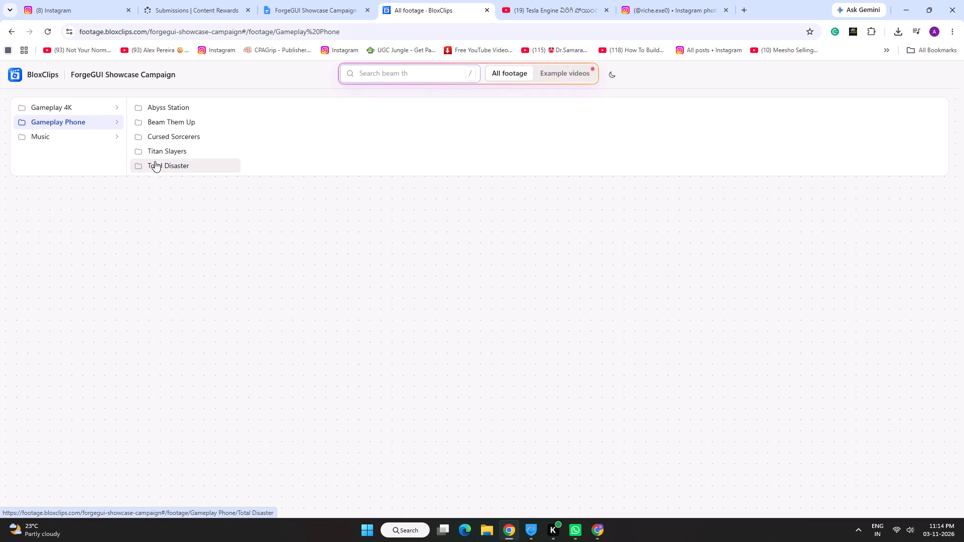
Browse the Gameplay Phone footage folders, including Cursed Sorcerers and Abyss Station, and open the Beam Them Up folder.
{"action": "left_click", "coordinate": [158, 152]}
{"action": "left_click", "coordinate": [158, 163]}
{"action": "left_click", "coordinate": [167, 141]}
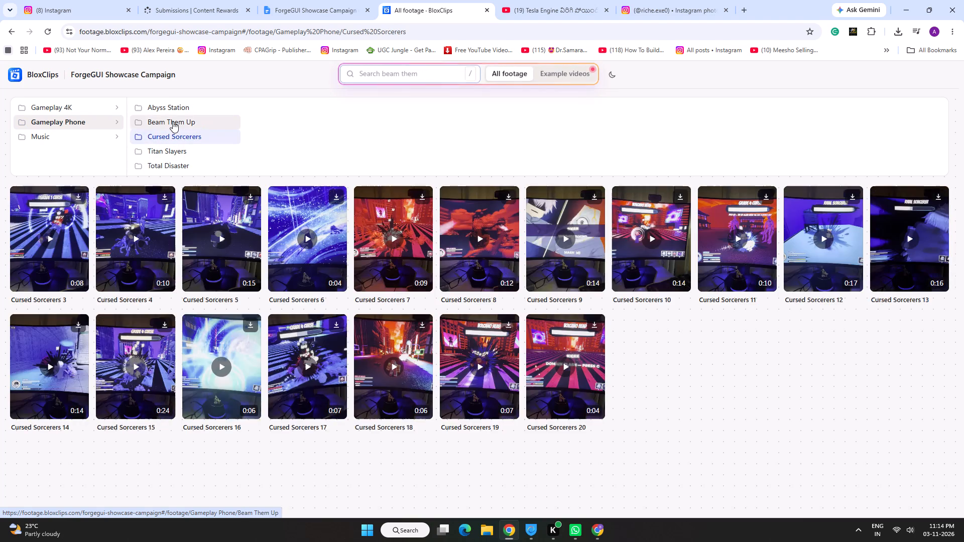
{"action": "left_click", "coordinate": [173, 121]}
{"action": "left_click", "coordinate": [176, 111]}
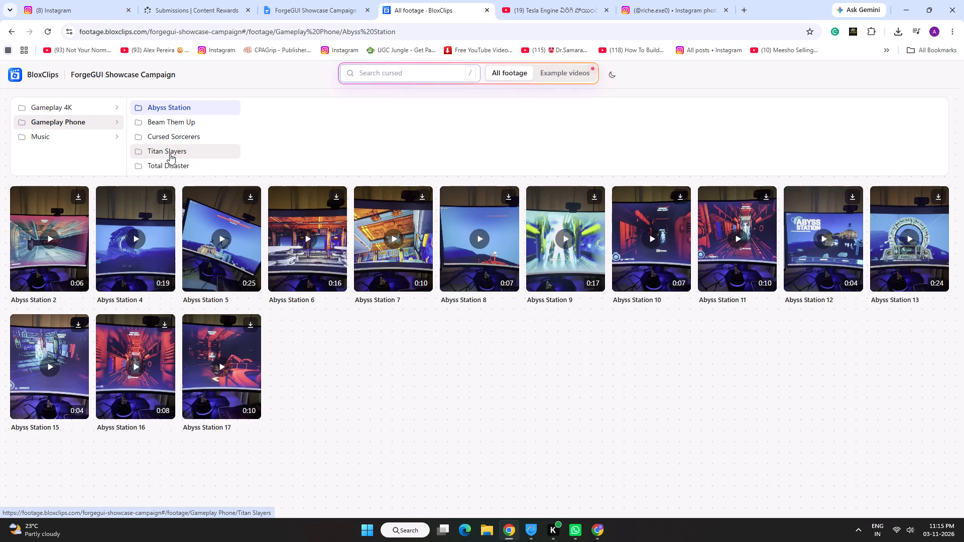
{"action": "left_click", "coordinate": [87, 112]}
{"action": "left_click", "coordinate": [167, 110]}
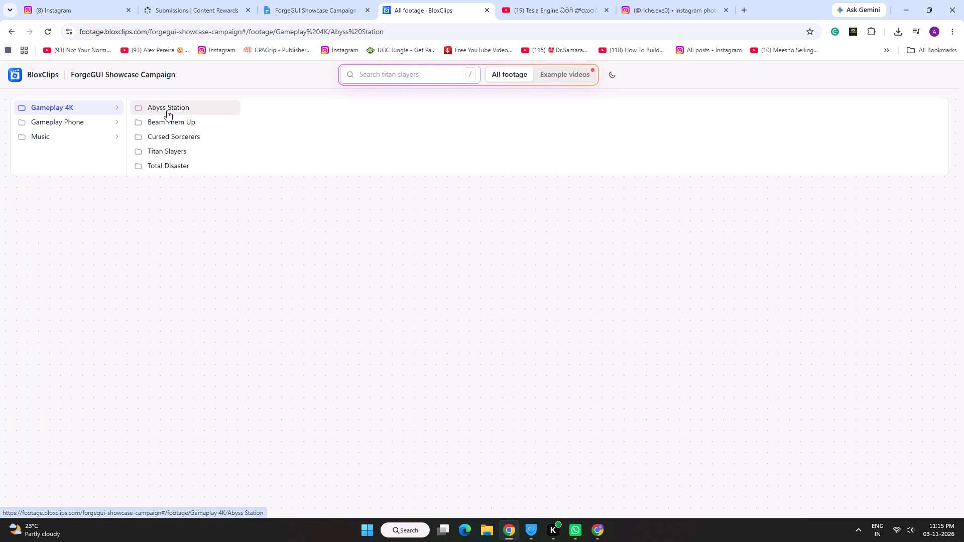
{"action": "left_click", "coordinate": [84, 123]}
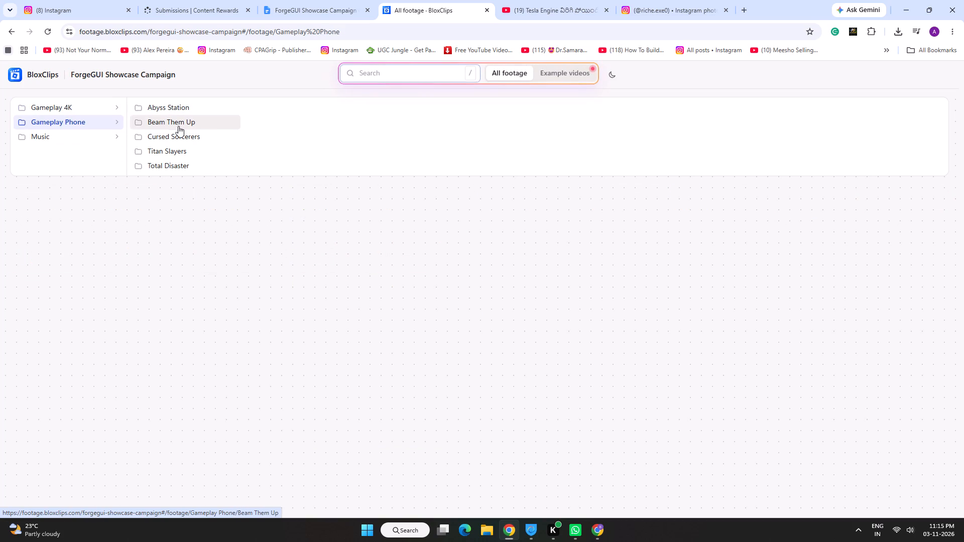
{"action": "left_click", "coordinate": [179, 125]}
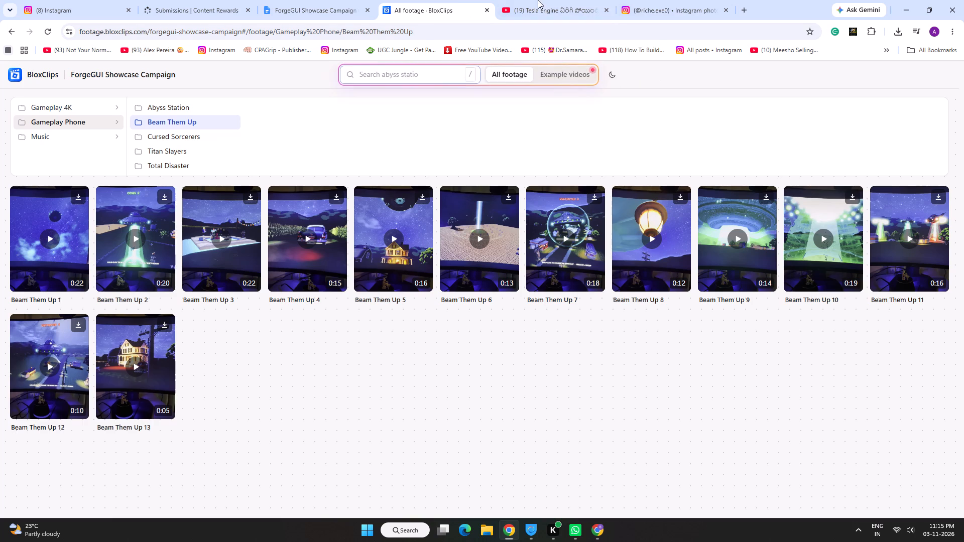
Delete the video 1373dc65eb1c.mp4 from the Downloads folder in File Explorer and close the window.
{"action": "left_click", "coordinate": [479, 529]}
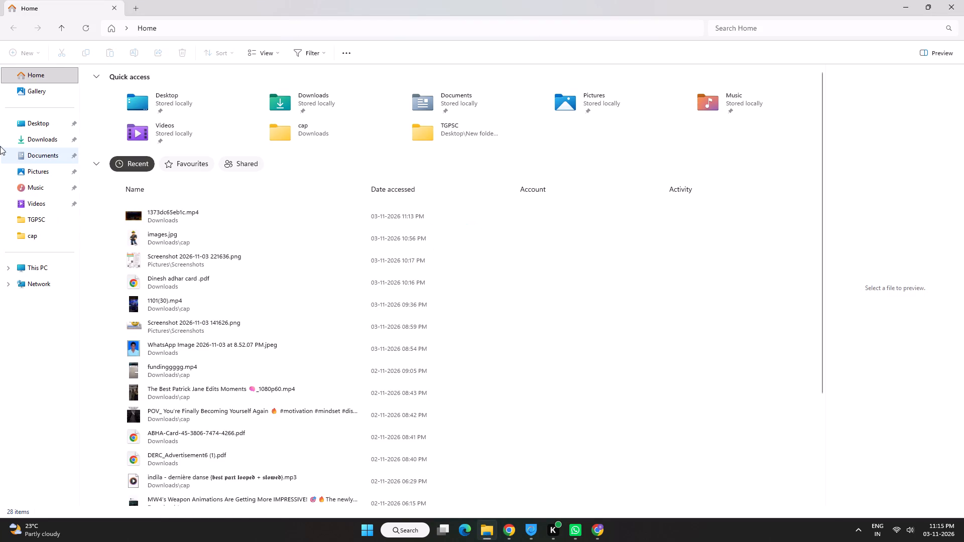
{"action": "left_click", "coordinate": [49, 138]}
{"action": "left_click", "coordinate": [104, 120]}
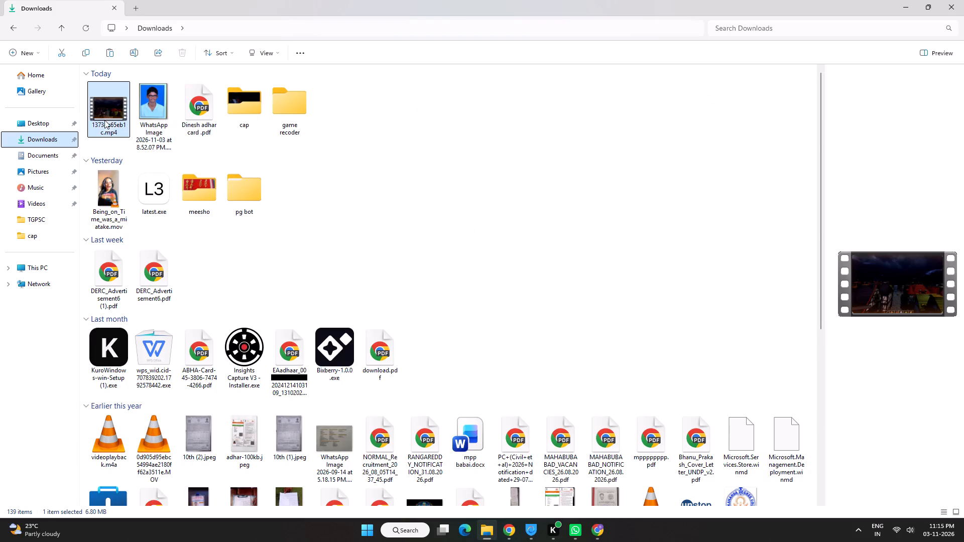
{"action": "left_click", "coordinate": [177, 51]}
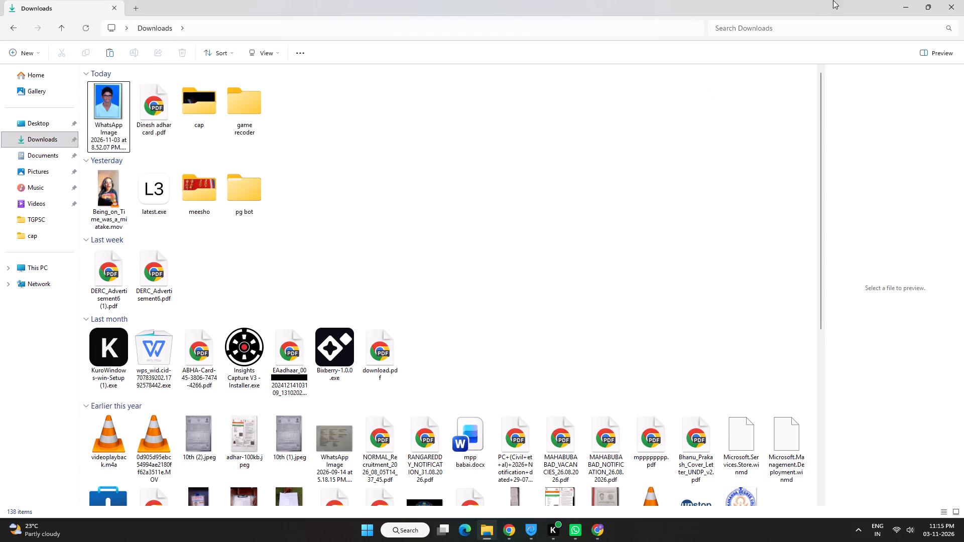
{"action": "left_click", "coordinate": [946, 0]}
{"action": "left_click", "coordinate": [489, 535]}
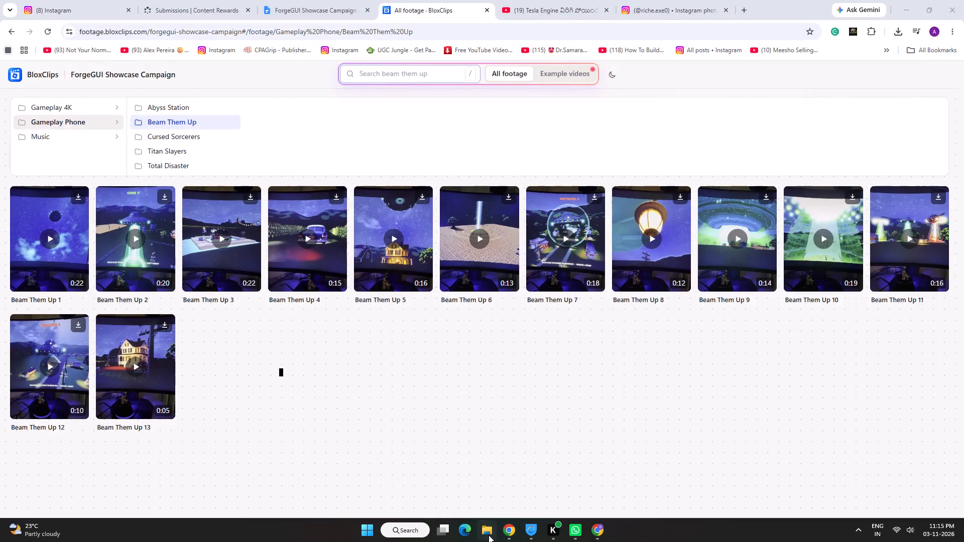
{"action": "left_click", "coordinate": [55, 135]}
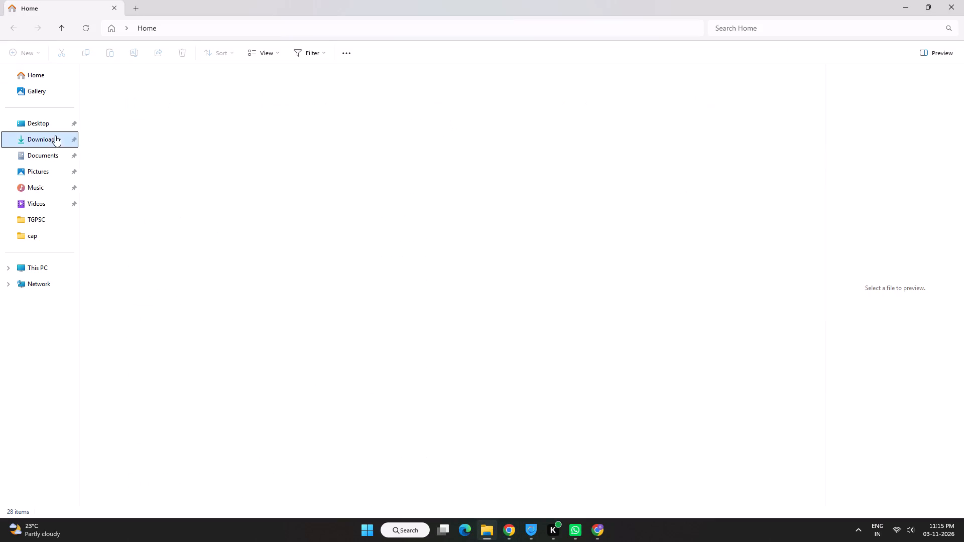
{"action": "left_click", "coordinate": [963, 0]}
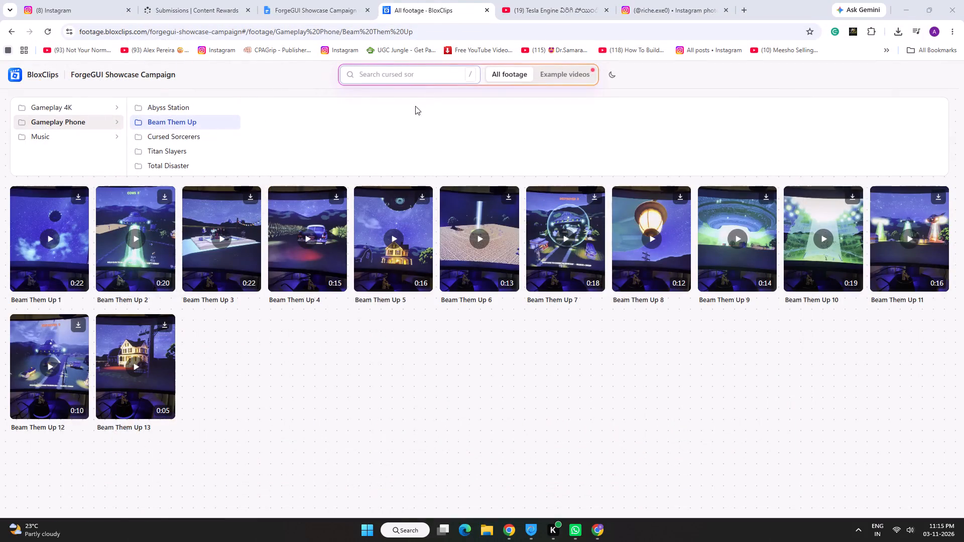
Switch to File Explorer and open the cap folder in Downloads.
{"action": "left_click", "coordinate": [490, 530]}
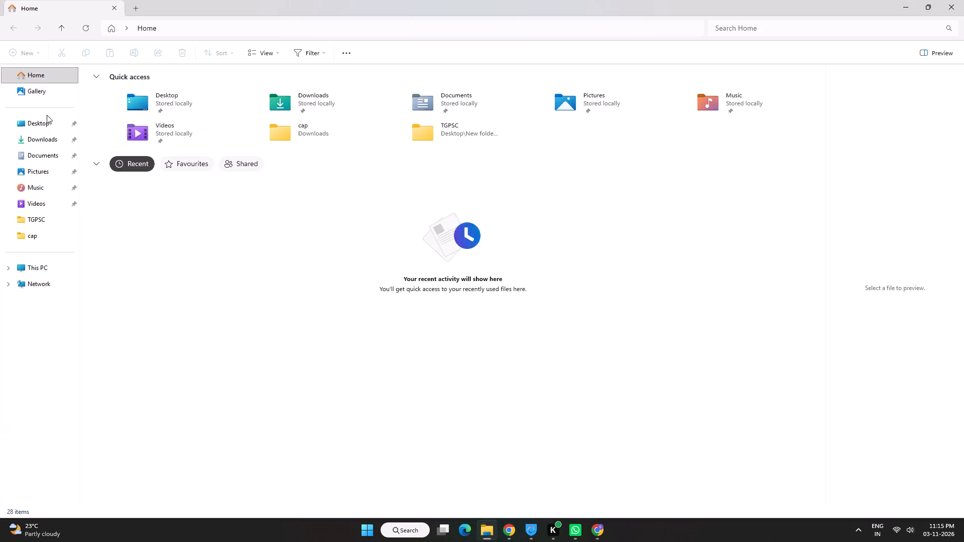
{"action": "left_click", "coordinate": [47, 136]}
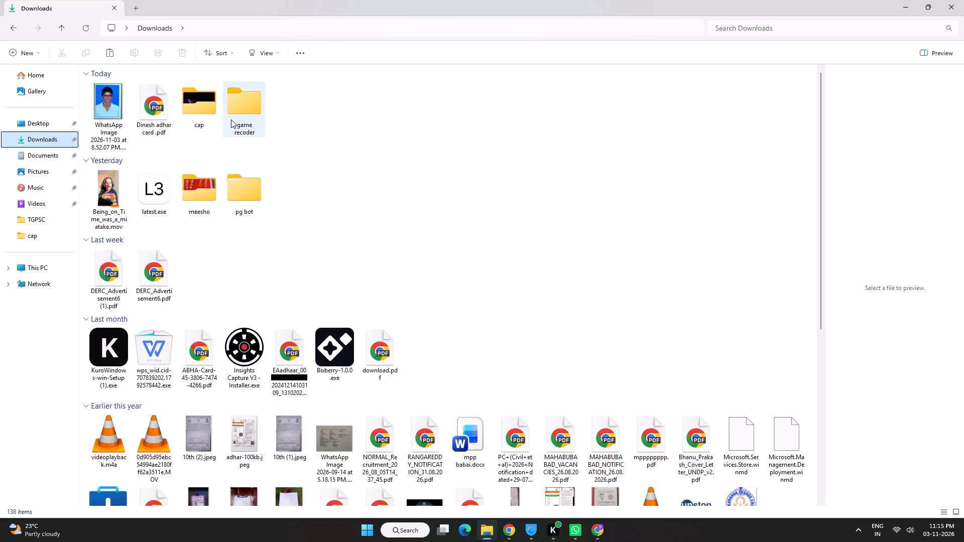
{"action": "double_click", "coordinate": [208, 116]}
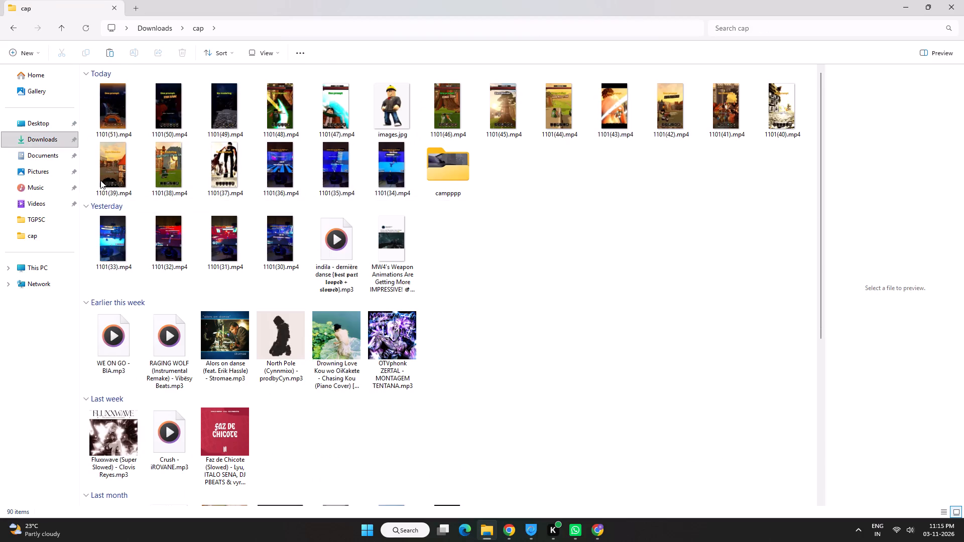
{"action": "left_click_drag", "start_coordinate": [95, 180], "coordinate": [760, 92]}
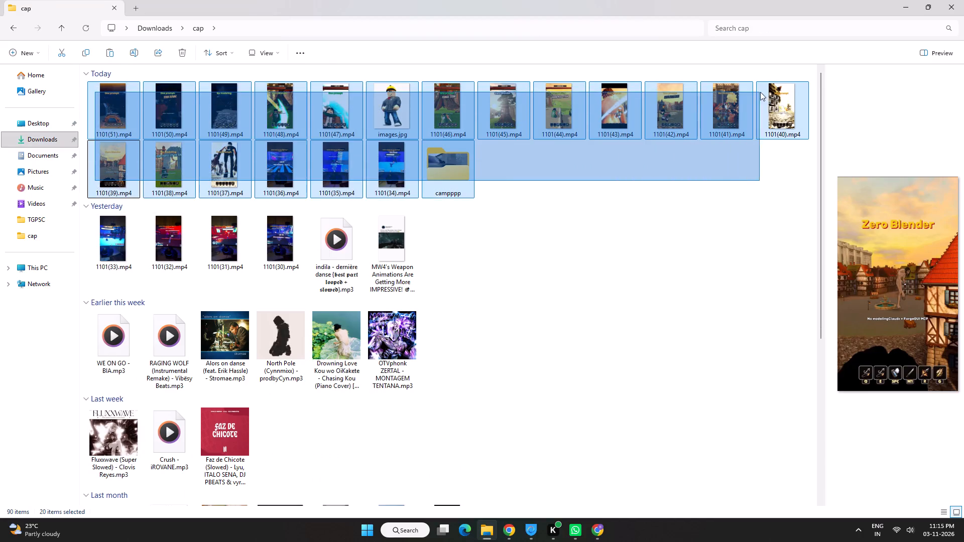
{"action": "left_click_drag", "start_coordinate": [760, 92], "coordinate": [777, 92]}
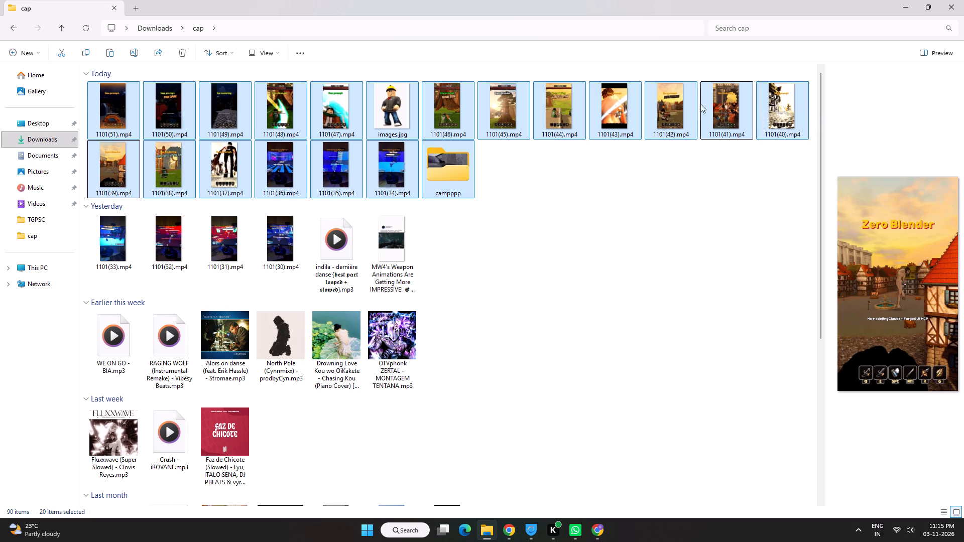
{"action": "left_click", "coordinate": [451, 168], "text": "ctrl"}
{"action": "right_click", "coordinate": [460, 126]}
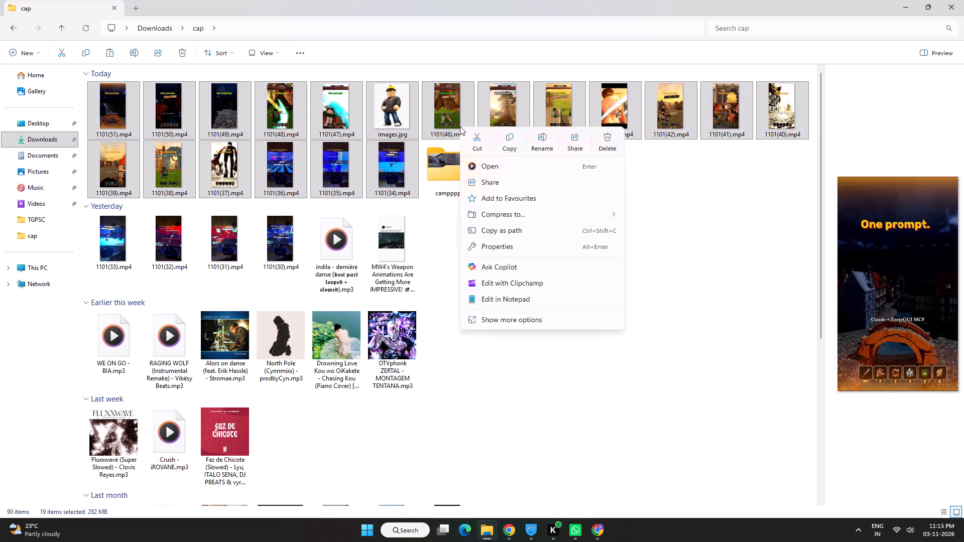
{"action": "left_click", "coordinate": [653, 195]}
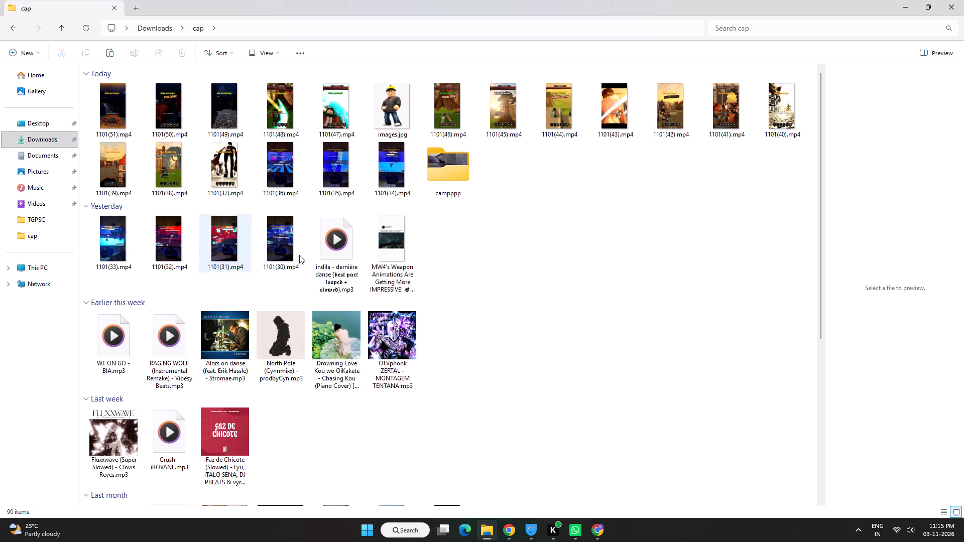
Preview the 1101(30).mp4 clip from the cap folder and close the media player.
{"action": "double_click", "coordinate": [278, 249]}
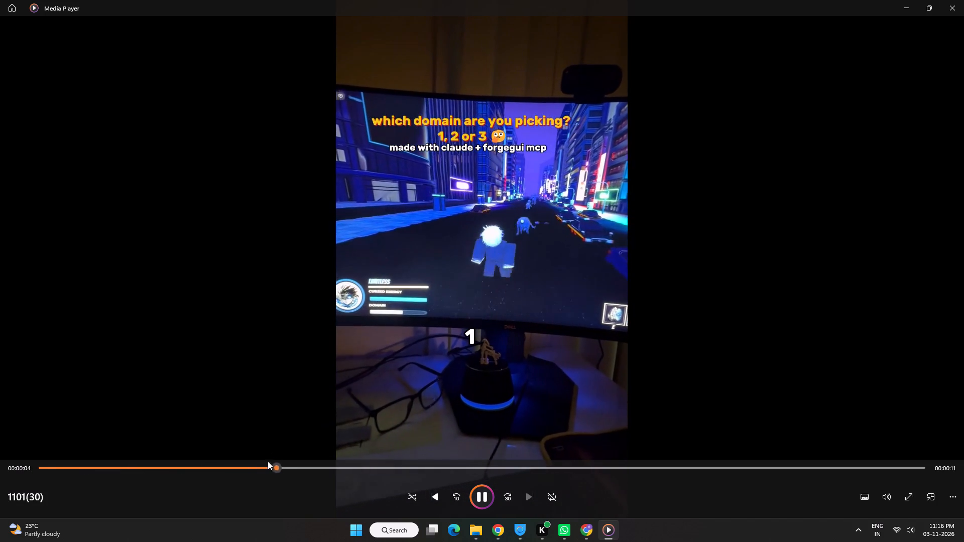
{"action": "left_click_drag", "start_coordinate": [266, 468], "coordinate": [0, 450]}
{"action": "left_click", "coordinate": [963, 0]}
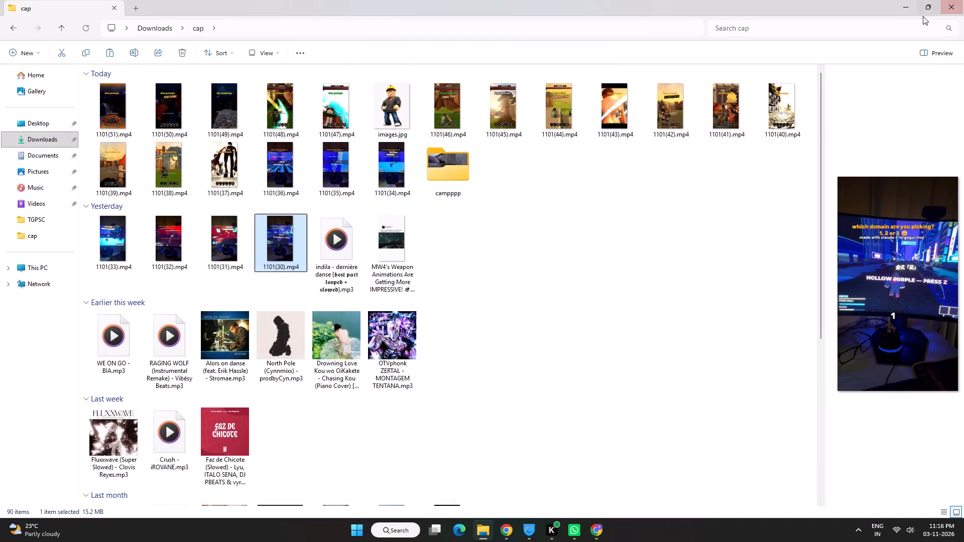
Switch to Chrome, reload the account's Instagram reels page, and check the "which domain are you picking?" reel against the previewed clip.
{"action": "left_click", "coordinate": [908, 5]}
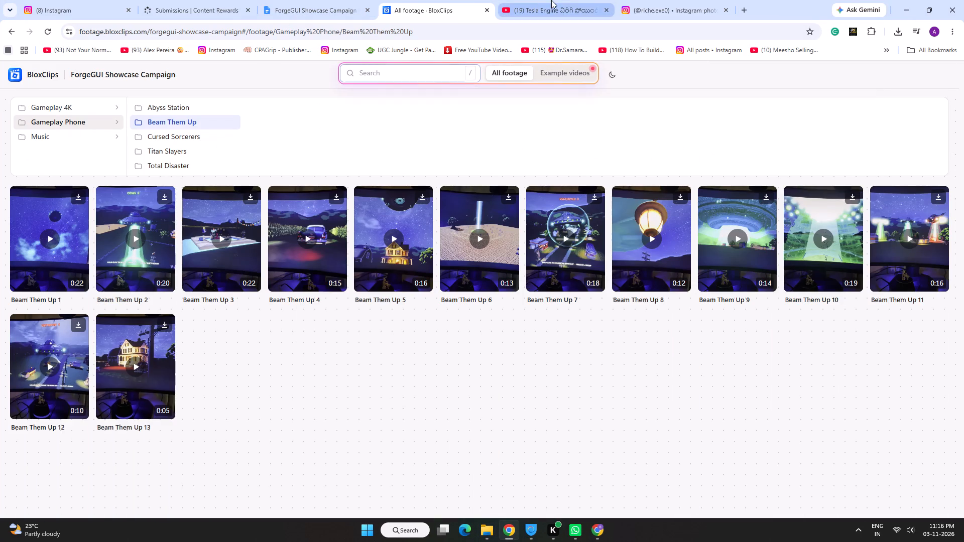
{"action": "left_click", "coordinate": [649, 0]}
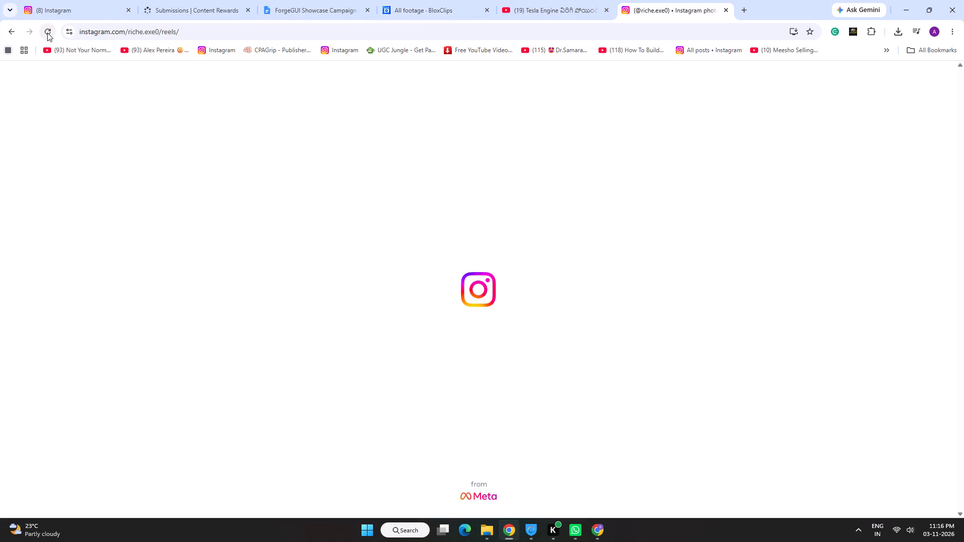
{"action": "left_click", "coordinate": [47, 32]}
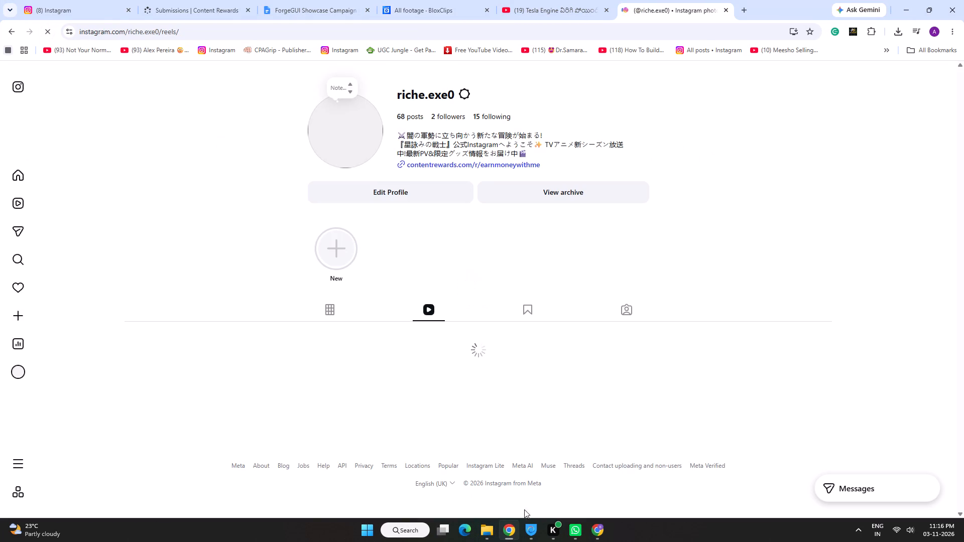
{"action": "scroll", "coordinate": [364, 278], "scroll_direction": "down", "scroll_amount": 2}
{"action": "left_click", "coordinate": [203, 261]}
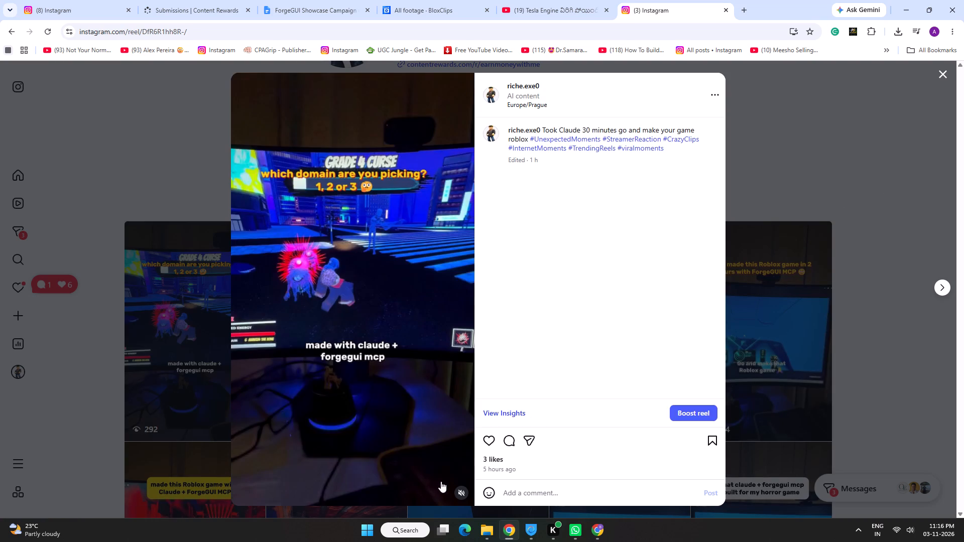
{"action": "left_click", "coordinate": [858, 223]}
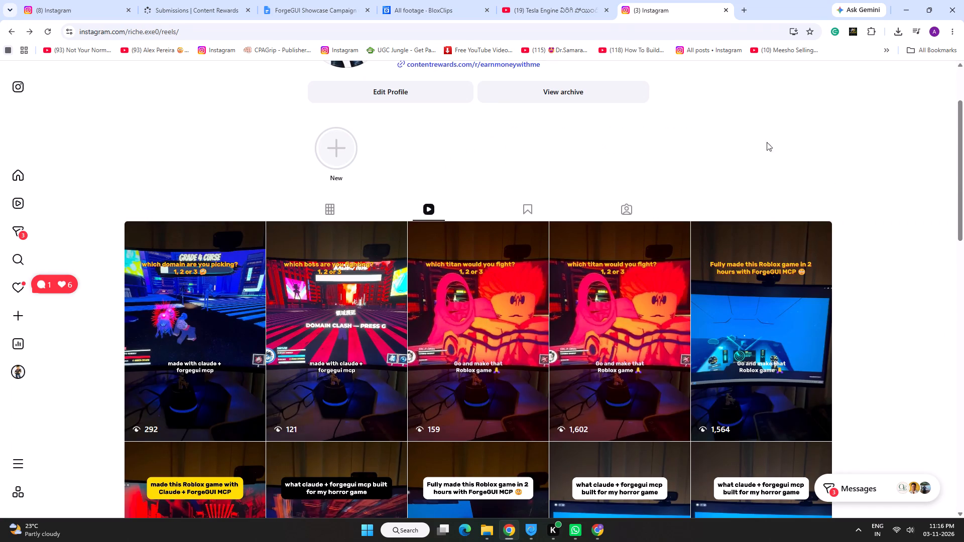
{"action": "scroll", "coordinate": [736, 144], "scroll_direction": "down", "scroll_amount": 1}
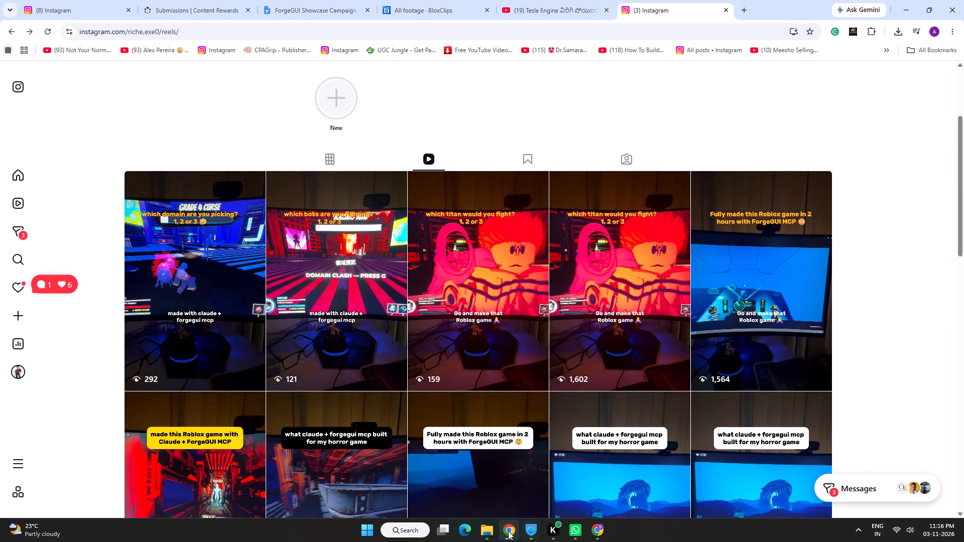
Switch to File Explorer to check the cap folder's clips again and close its window.
{"action": "left_click", "coordinate": [492, 533]}
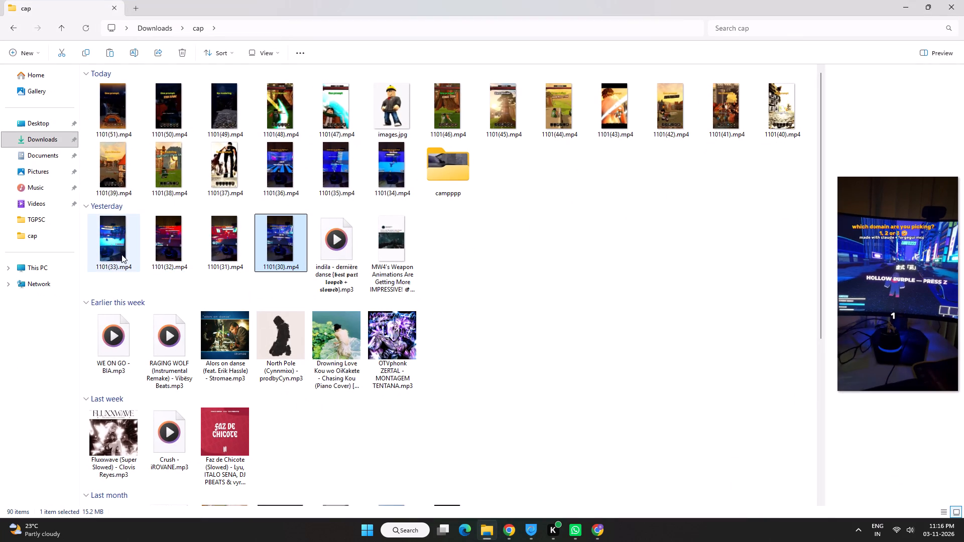
{"action": "left_click", "coordinate": [963, 0]}
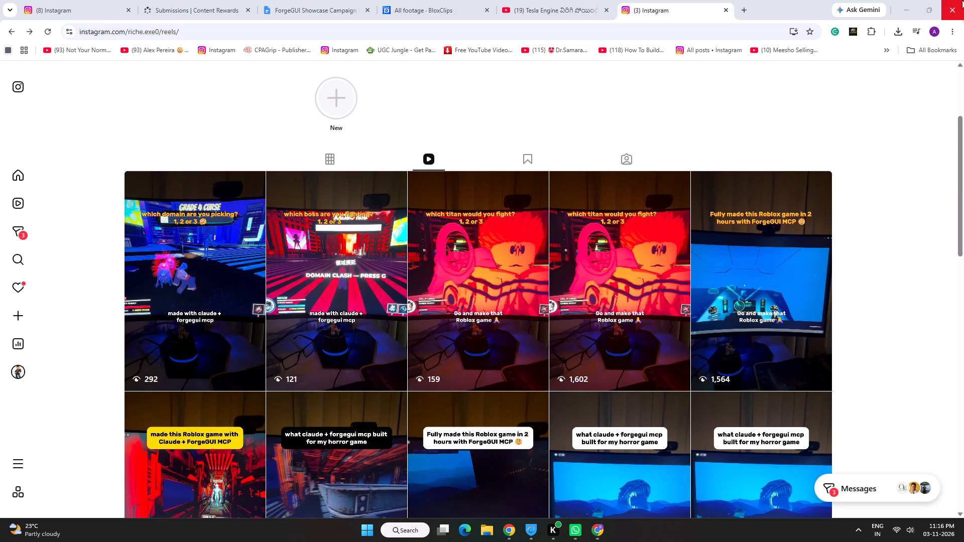
Switch to YouTube and play the Tesla Engine video from Telugu Experiments Vlogs.
{"action": "left_click", "coordinate": [529, 1]}
{"action": "left_click", "coordinate": [368, 184]}
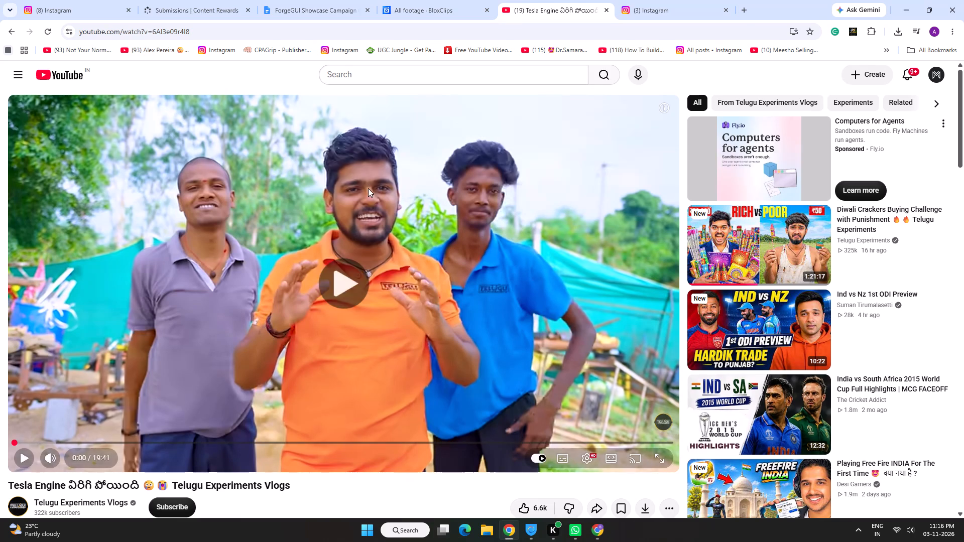
Set the system volume to a little under a third and close the quick settings.
{"action": "left_click", "coordinate": [888, 535]}
{"action": "left_click", "coordinate": [899, 528]}
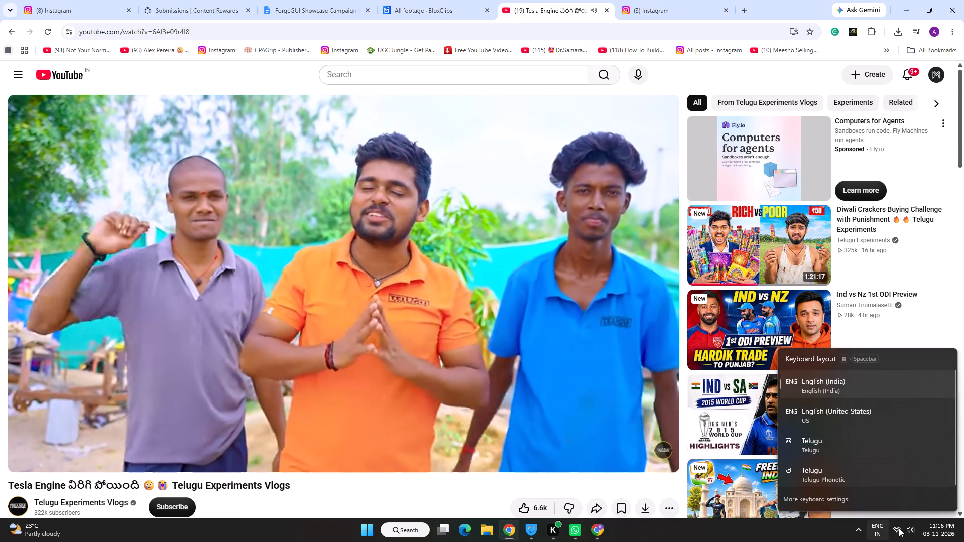
{"action": "left_click", "coordinate": [899, 528]}
{"action": "left_click", "coordinate": [840, 471]}
{"action": "left_click", "coordinate": [907, 535]}
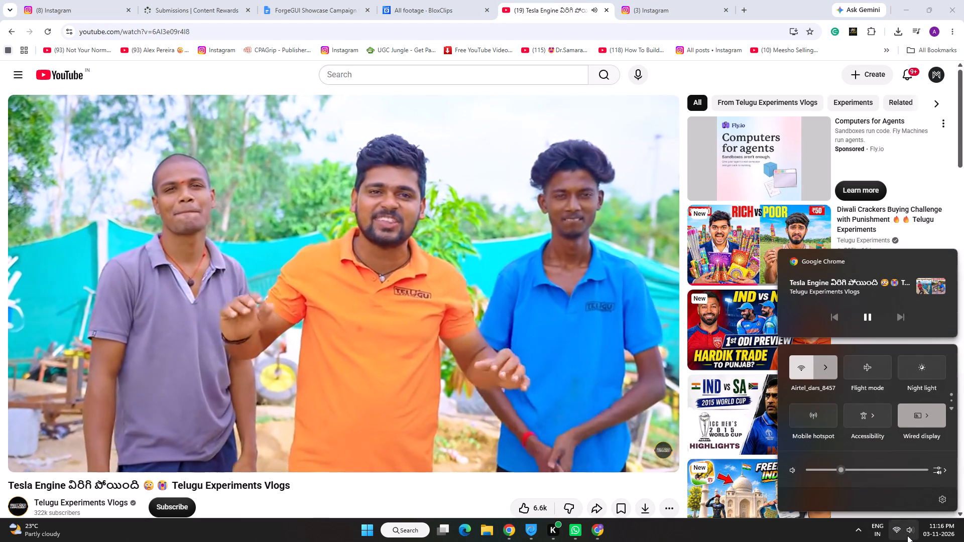